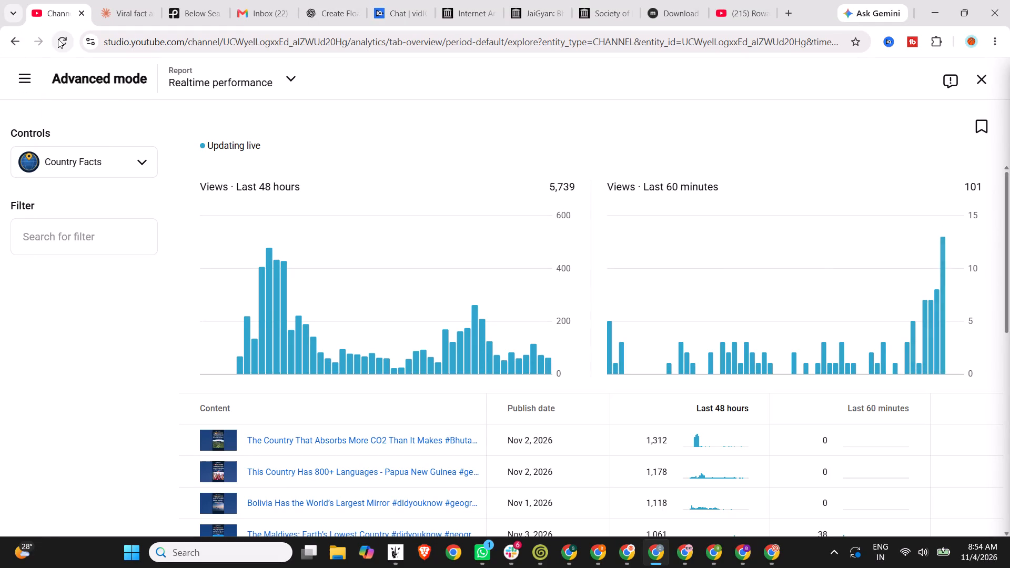
Refresh the Country Facts channel's Realtime performance report and review each video's views for the last 48 hours and 60 minutes.
{"action": "scroll", "coordinate": [474, 302], "scroll_direction": "down", "scroll_amount": 3}
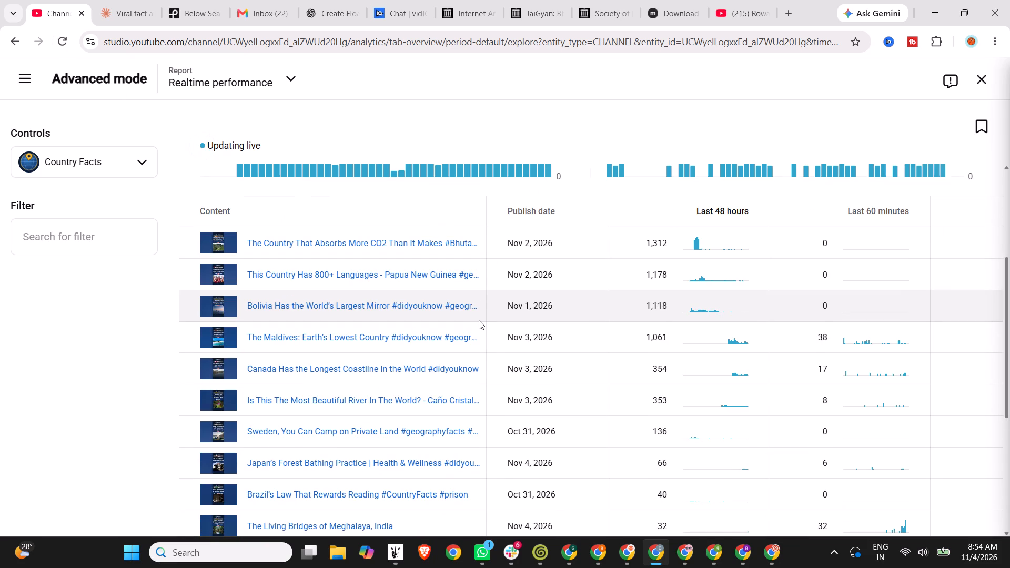
{"action": "left_click", "coordinate": [64, 37]}
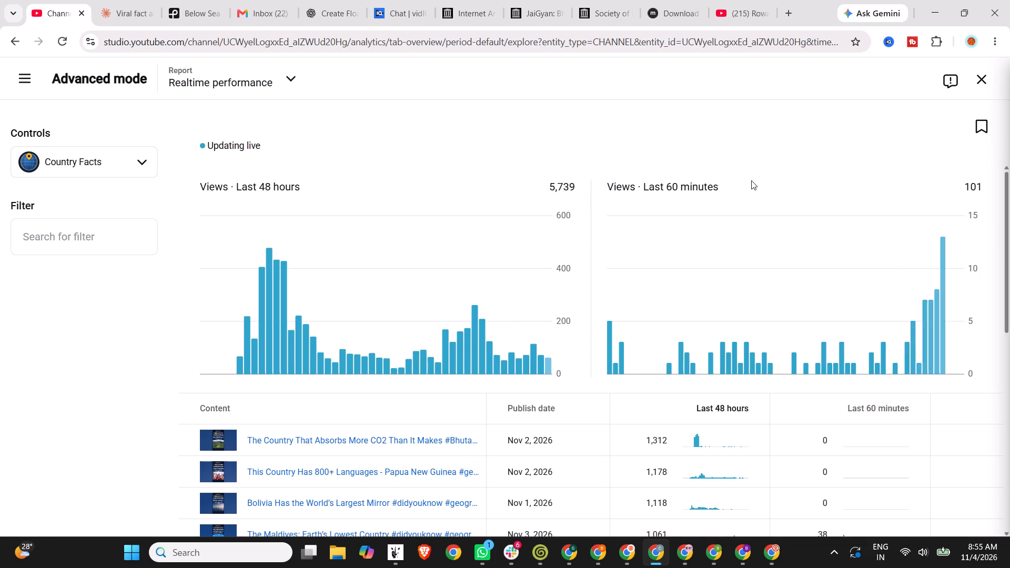
{"action": "scroll", "coordinate": [751, 188], "scroll_direction": "down", "scroll_amount": 4}
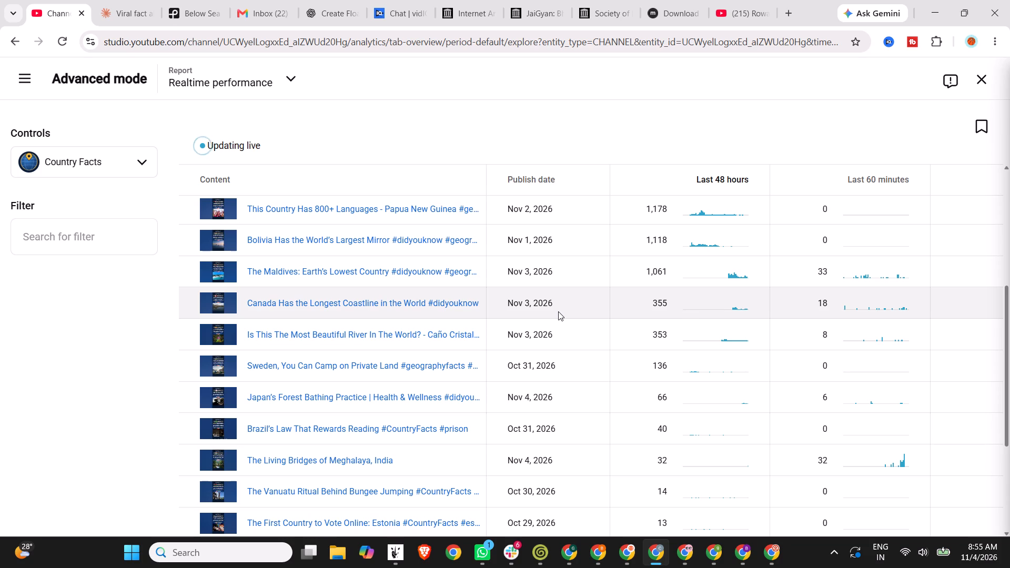
{"action": "scroll", "coordinate": [547, 302], "scroll_direction": "down", "scroll_amount": 10}
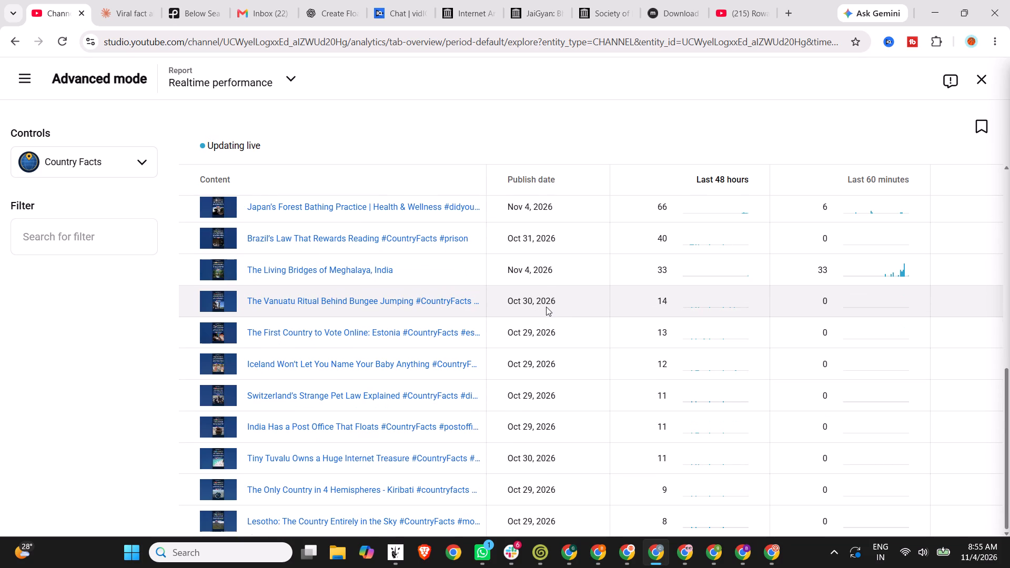
{"action": "scroll", "coordinate": [546, 307], "scroll_direction": "down", "scroll_amount": 4}
{"action": "scroll", "coordinate": [793, 357], "scroll_direction": "up", "scroll_amount": 5}
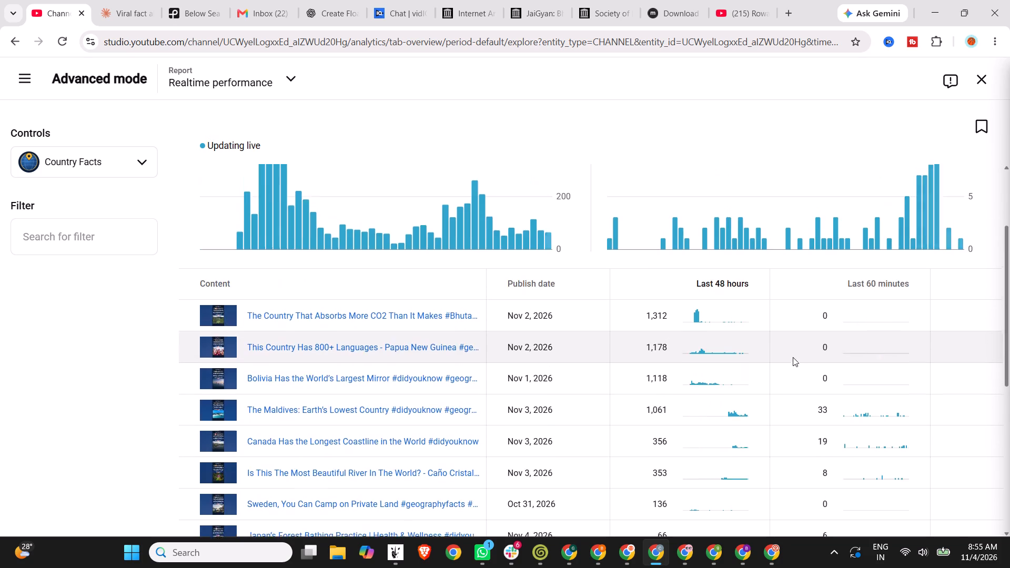
{"action": "scroll", "coordinate": [793, 357], "scroll_direction": "up", "scroll_amount": 6}
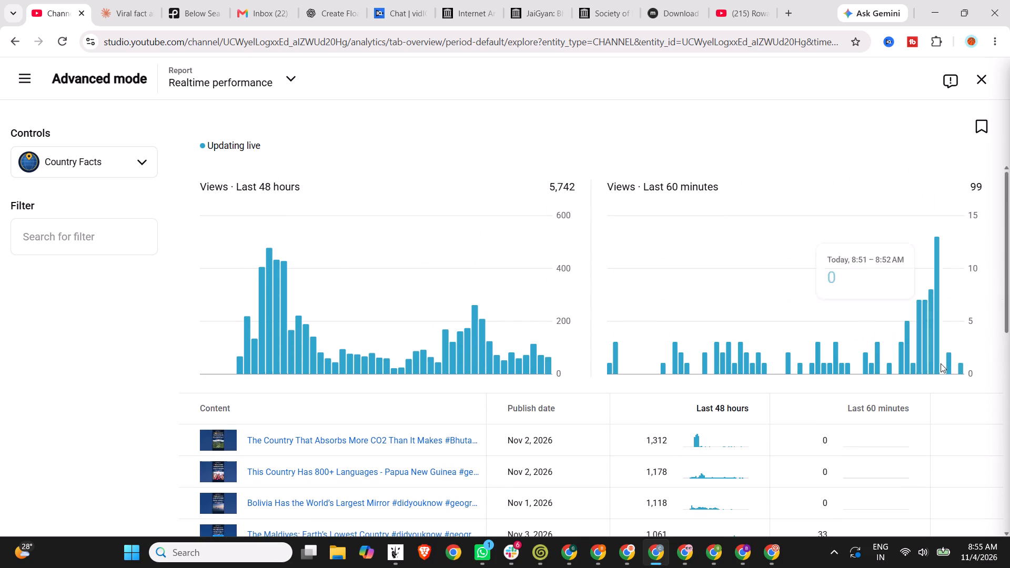
{"action": "left_click", "coordinate": [92, 2]}
{"action": "left_click", "coordinate": [118, 4]}
{"action": "scroll", "coordinate": [514, 288], "scroll_direction": "down", "scroll_amount": 2}
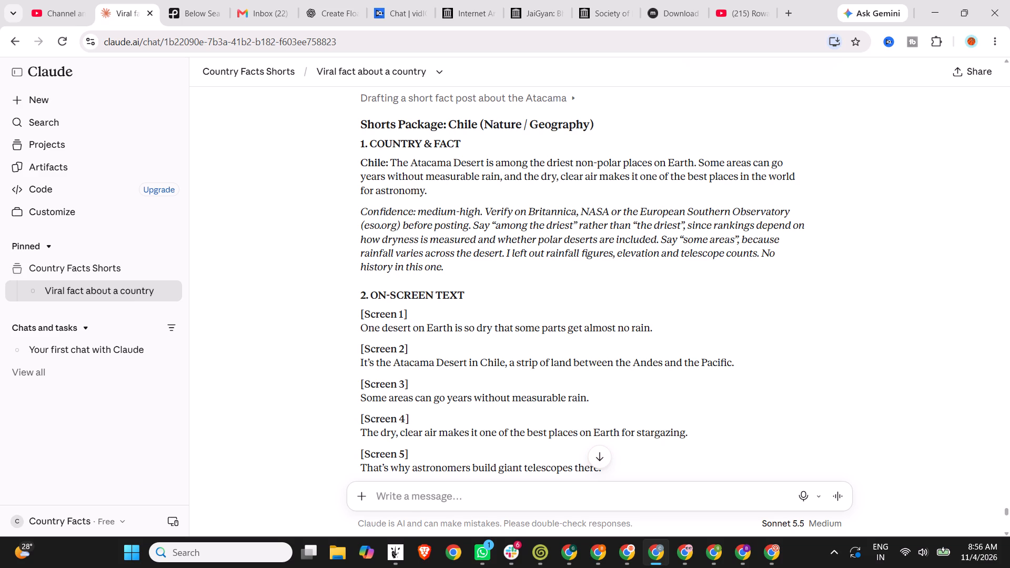
{"action": "left_click_drag", "start_coordinate": [361, 324], "coordinate": [454, 357]}
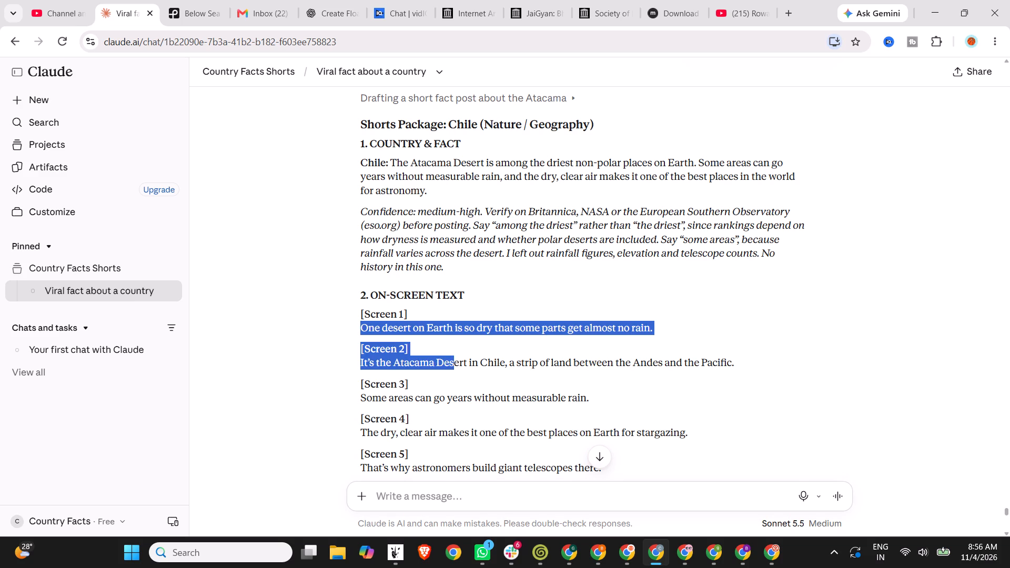
{"action": "left_click_drag", "start_coordinate": [454, 357], "coordinate": [474, 378]}
{"action": "scroll", "coordinate": [454, 357], "scroll_direction": "down", "scroll_amount": 2}
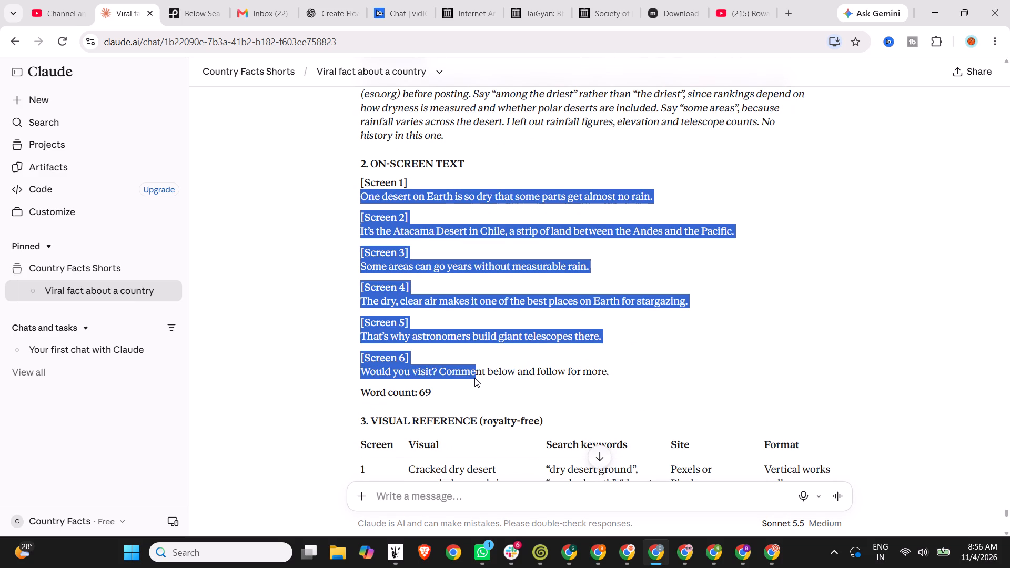
{"action": "left_click_drag", "start_coordinate": [474, 378], "coordinate": [436, 373]}
{"action": "key", "text": "ctrl+c"}
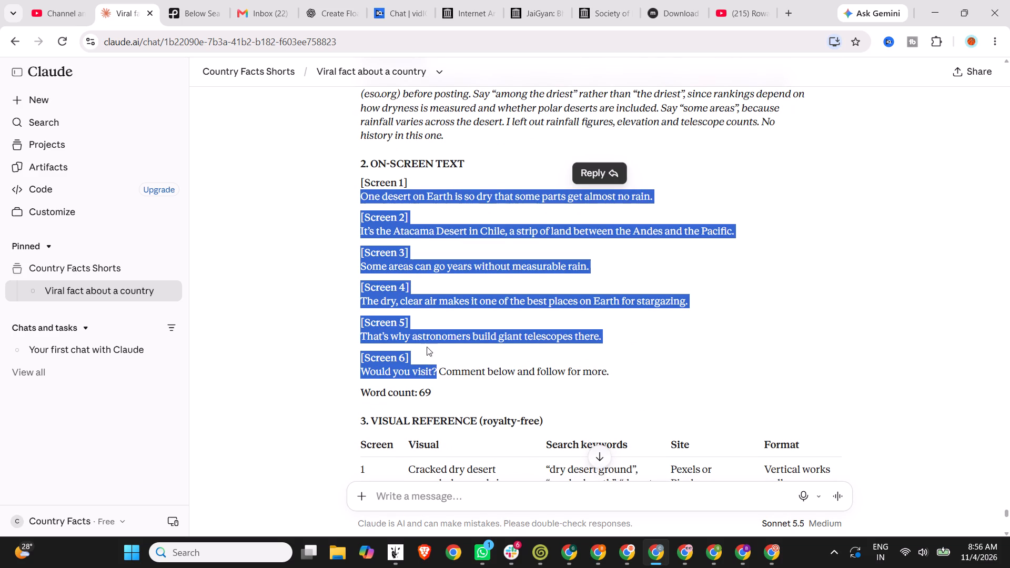
Switch to the Country Facts design in Canva and replace the whole Mongolia body text with the copied Chile text.
{"action": "left_click", "coordinate": [571, 547]}
{"action": "left_click", "coordinate": [46, 0]}
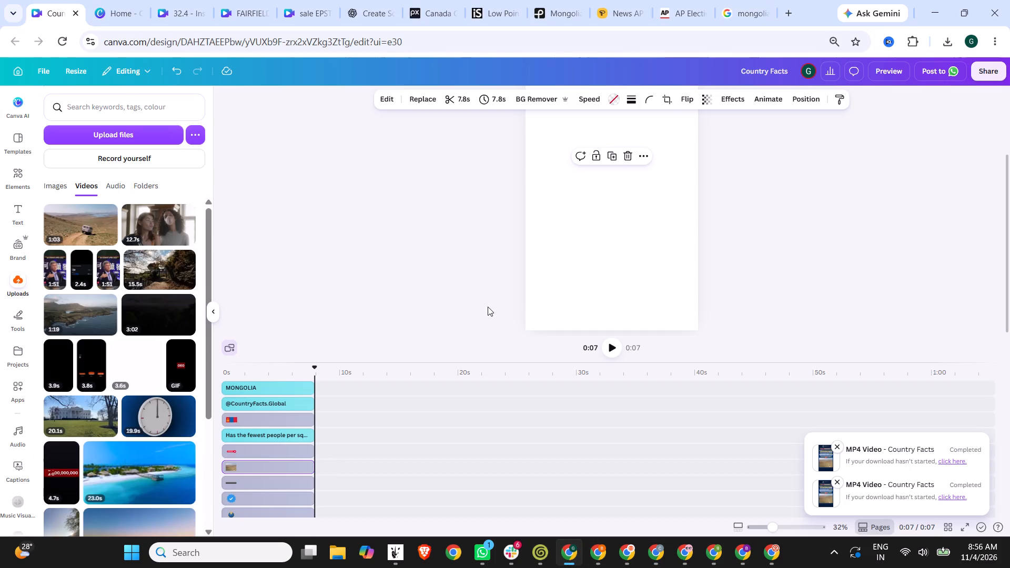
{"action": "scroll", "coordinate": [600, 262], "scroll_direction": "up", "scroll_amount": 2}
{"action": "left_click", "coordinate": [256, 372]}
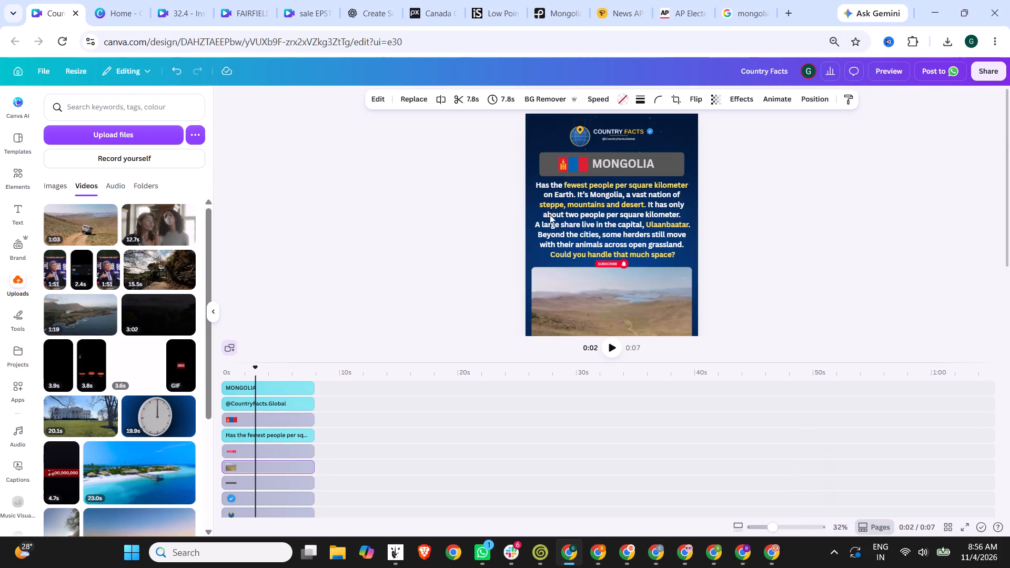
{"action": "triple_click", "coordinate": [557, 209]}
{"action": "key", "text": "ctrl+a"}
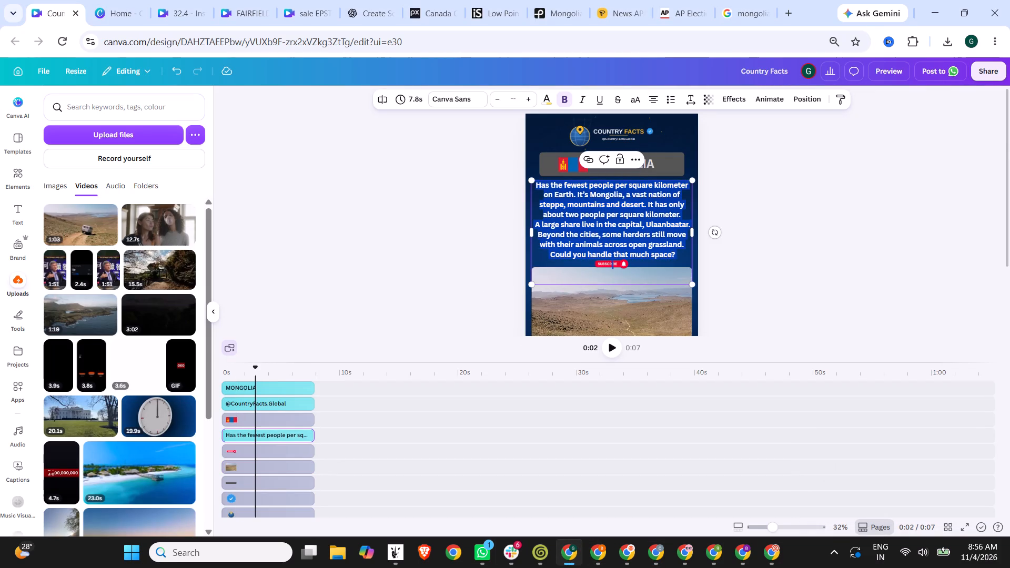
{"action": "key", "text": "ctrl+v"}
Delete the [Screen 2], [Screen 3] and [Screen 4] labels from the body text and join their sentences into one paragraph.
{"action": "left_click_drag", "start_coordinate": [638, 202], "coordinate": [636, 201]}
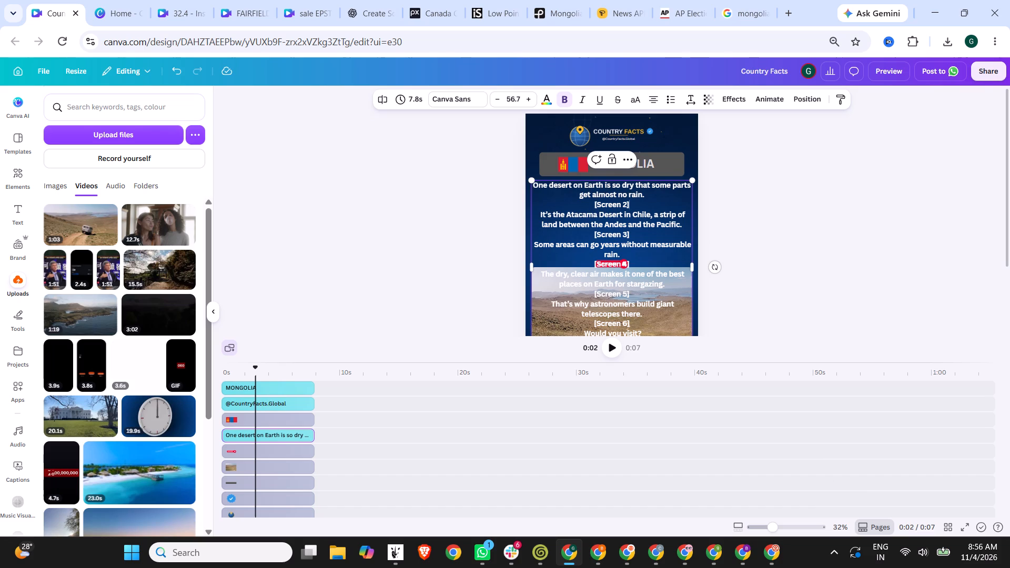
{"action": "left_click_drag", "start_coordinate": [636, 201], "coordinate": [555, 201]}
{"action": "key", "text": "BackSpace"}
{"action": "key", "text": "Delete"}
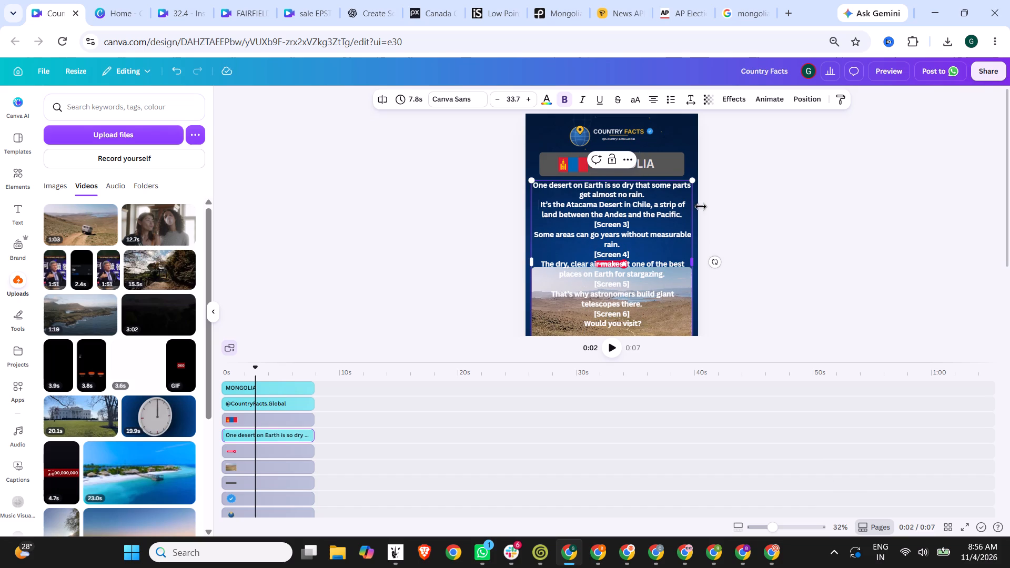
{"action": "left_click", "coordinate": [664, 192]}
{"action": "key", "text": "Delete"}
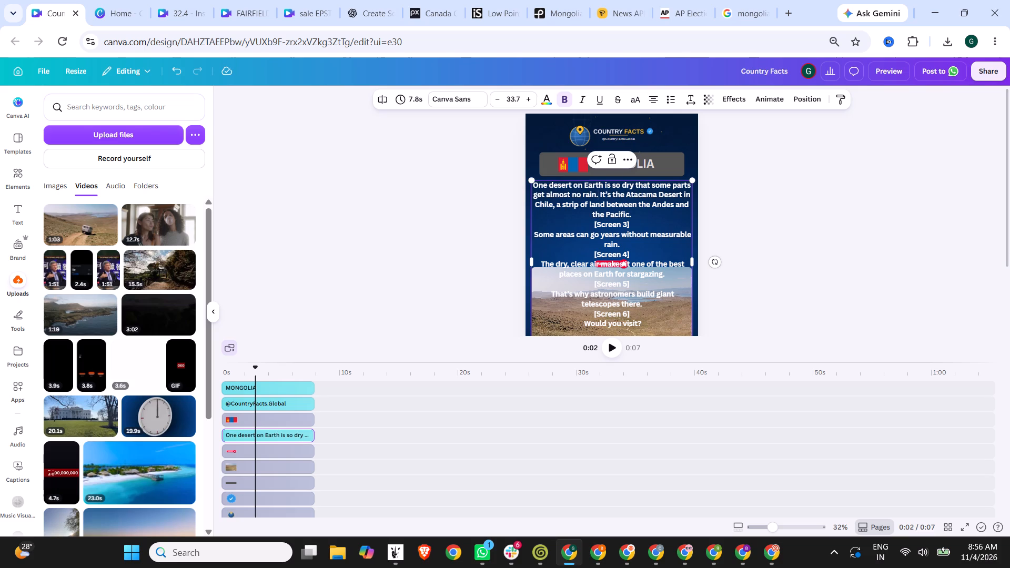
{"action": "left_click_drag", "start_coordinate": [638, 223], "coordinate": [589, 223]}
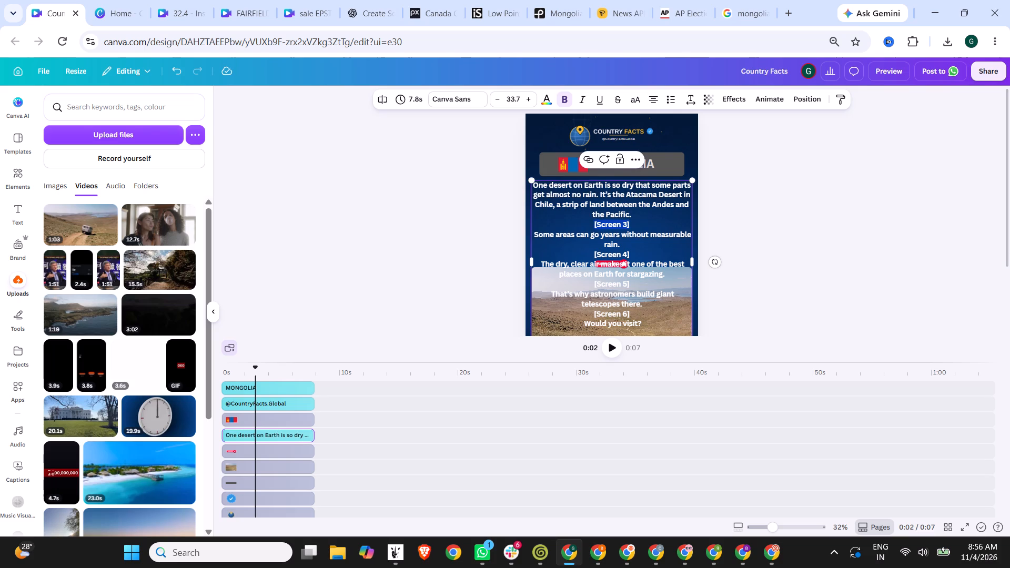
{"action": "key", "text": "BackSpace"}
{"action": "key", "text": "BackSpace"}
{"action": "key", "text": "Delete"}
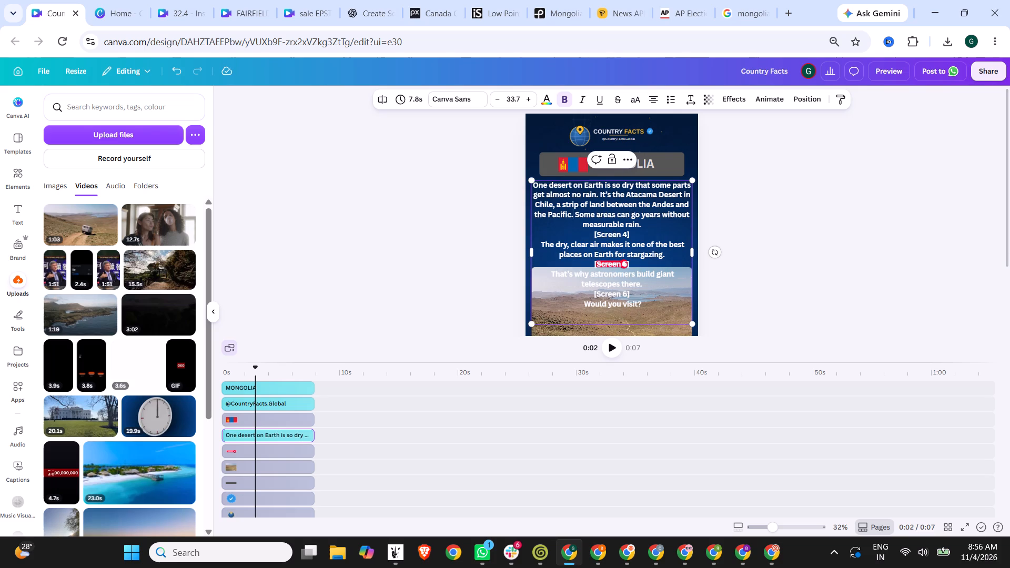
{"action": "left_click_drag", "start_coordinate": [651, 232], "coordinate": [554, 234]}
{"action": "key", "text": "BackSpace"}
{"action": "key", "text": "BackSpace"}
{"action": "key", "text": "Delete"}
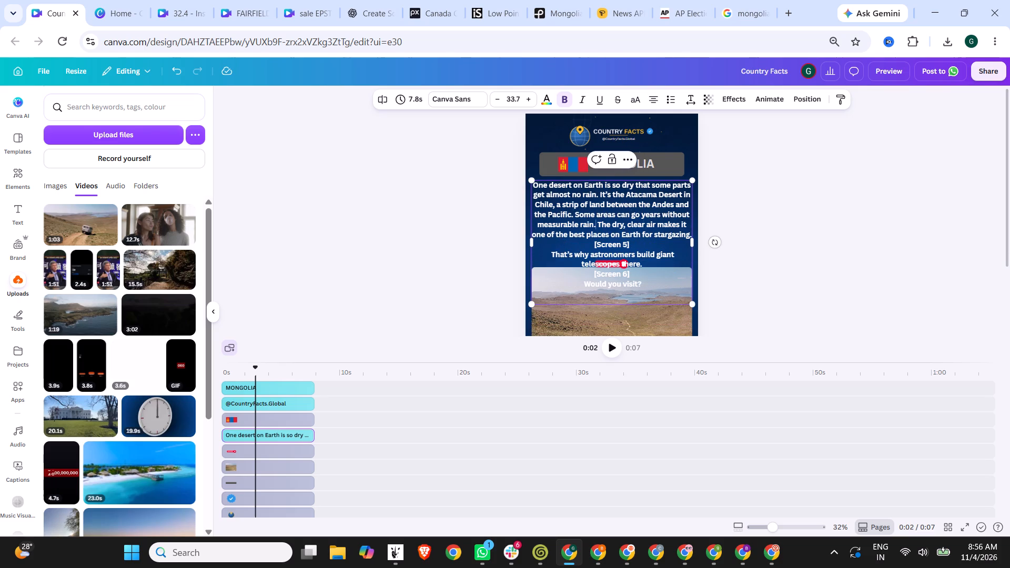
Delete the [Screen 5] and [Screen 6] labels from the body text and close up the gaps they leave.
{"action": "left_click_drag", "start_coordinate": [659, 247], "coordinate": [578, 249]}
{"action": "left_click_drag", "start_coordinate": [643, 241], "coordinate": [589, 246]}
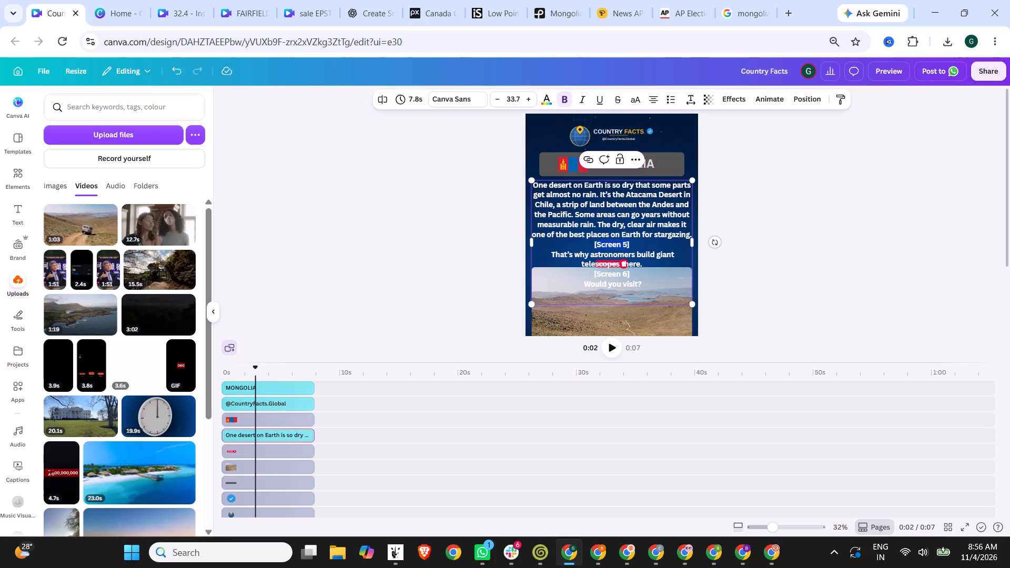
{"action": "left_click_drag", "start_coordinate": [589, 246], "coordinate": [588, 246]}
{"action": "key", "text": "BackSpace"}
{"action": "key", "text": "BackSpace"}
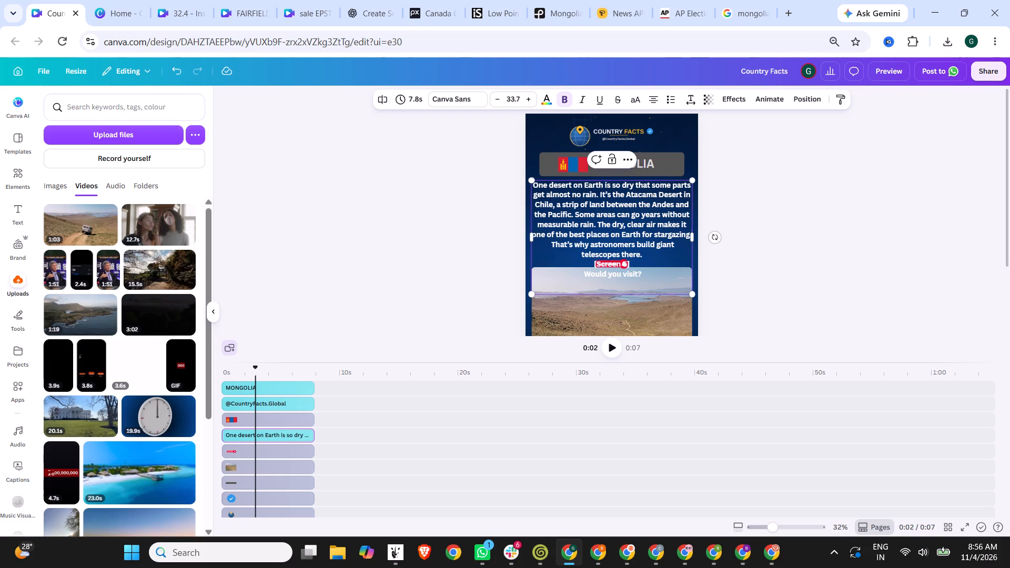
{"action": "left_click_drag", "start_coordinate": [640, 263], "coordinate": [579, 266]}
{"action": "key", "text": "BackSpace"}
{"action": "key", "text": "BackSpace"}
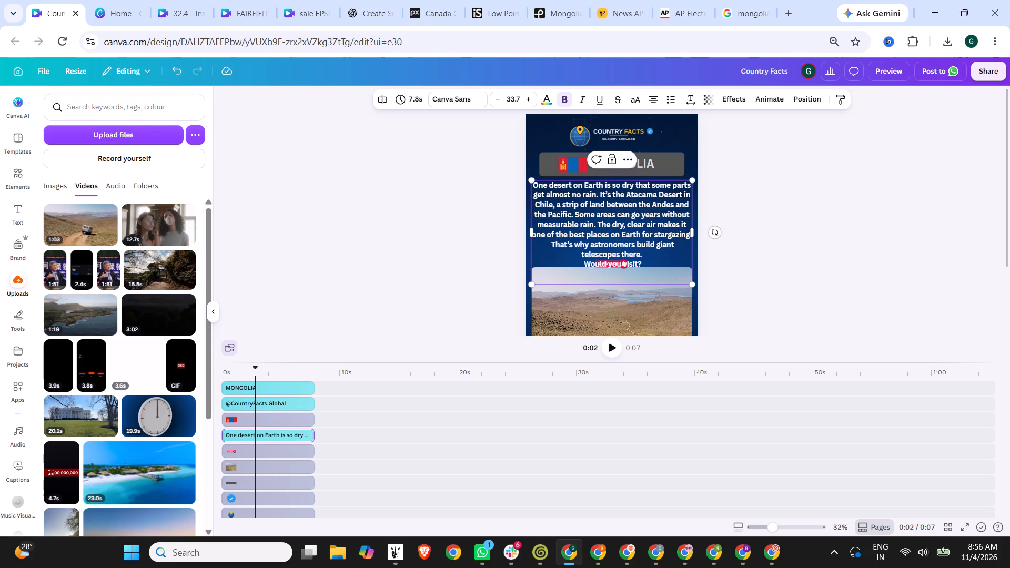
{"action": "left_click", "coordinate": [686, 246]}
{"action": "key", "text": "Delete"}
{"action": "key", "text": "space"}
Remove "in Chile" from the Atacama Desert sentence, so that it reads "It's the Atacama Desert, a strip of land".
{"action": "left_click_drag", "start_coordinate": [553, 203], "coordinate": [682, 190]}
{"action": "key", "text": "comma"}
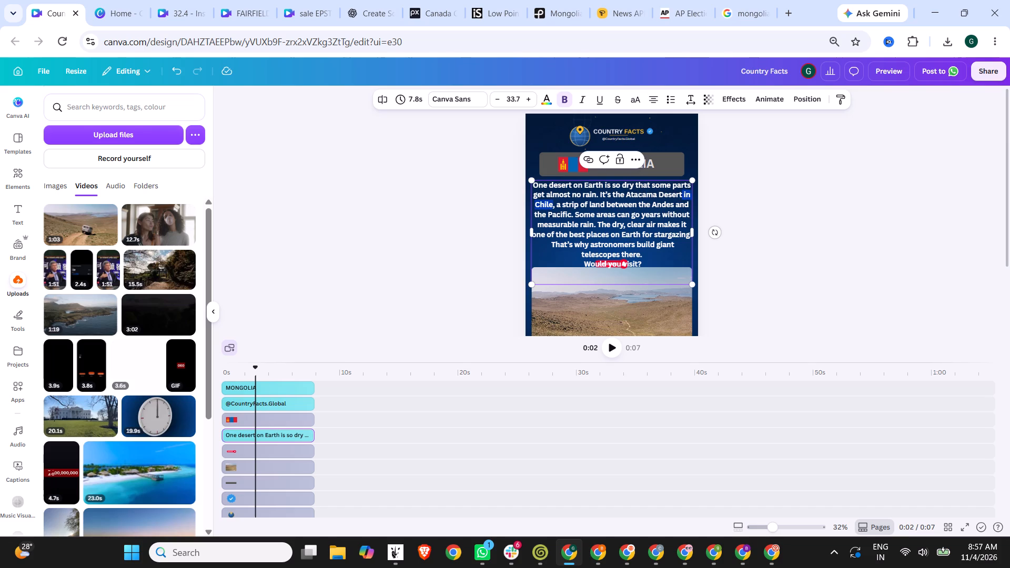
{"action": "key", "text": "BackSpace"}
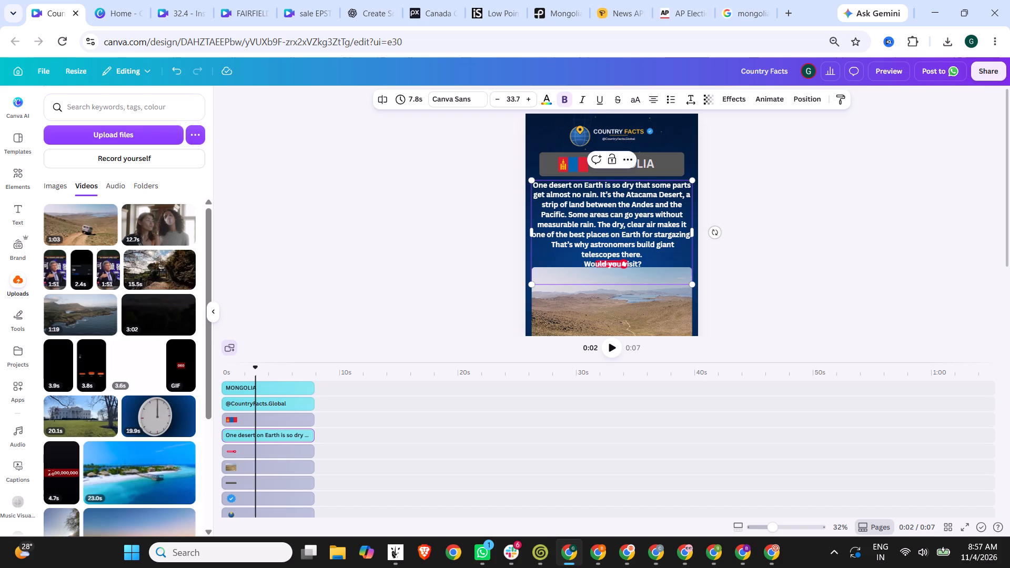
{"action": "left_click", "coordinate": [679, 240]}
Close up the line break between "giant" and "telescopes there", and delete the closing question "Would you visit?" from the body text.
{"action": "key", "text": "Delete"}
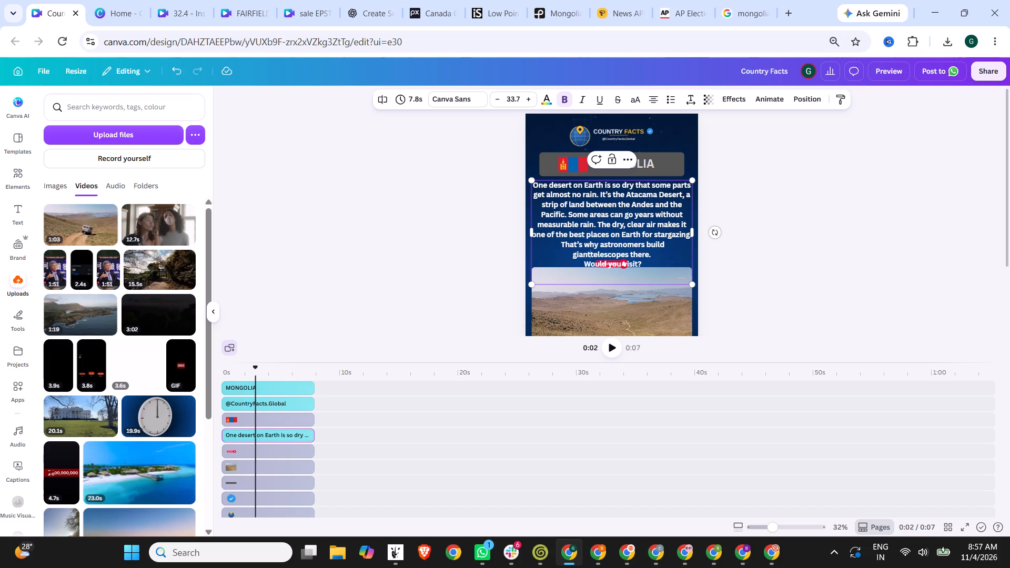
{"action": "key", "text": "space"}
{"action": "left_click_drag", "start_coordinate": [662, 265], "coordinate": [580, 267]}
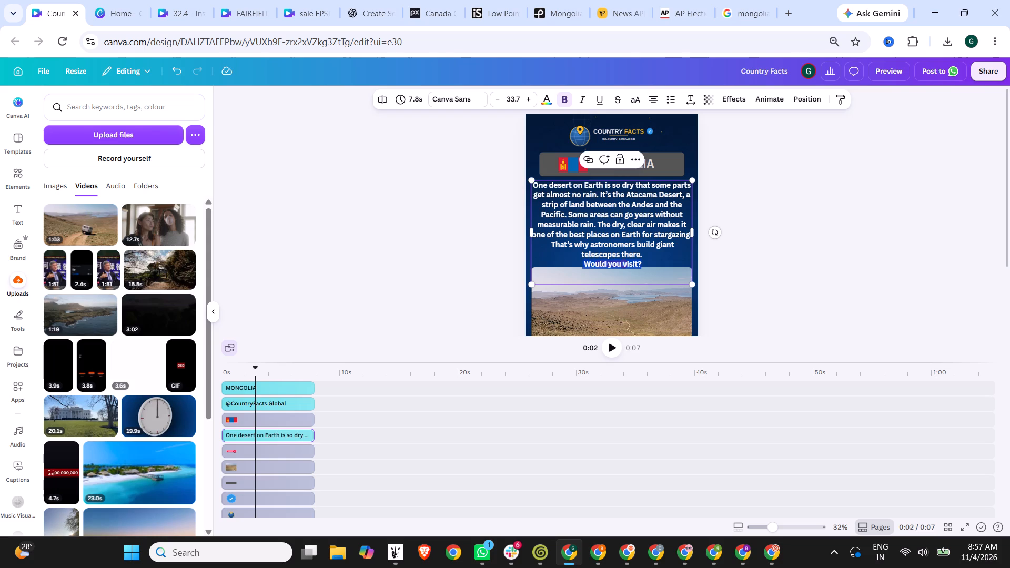
{"action": "key", "text": "BackSpace"}
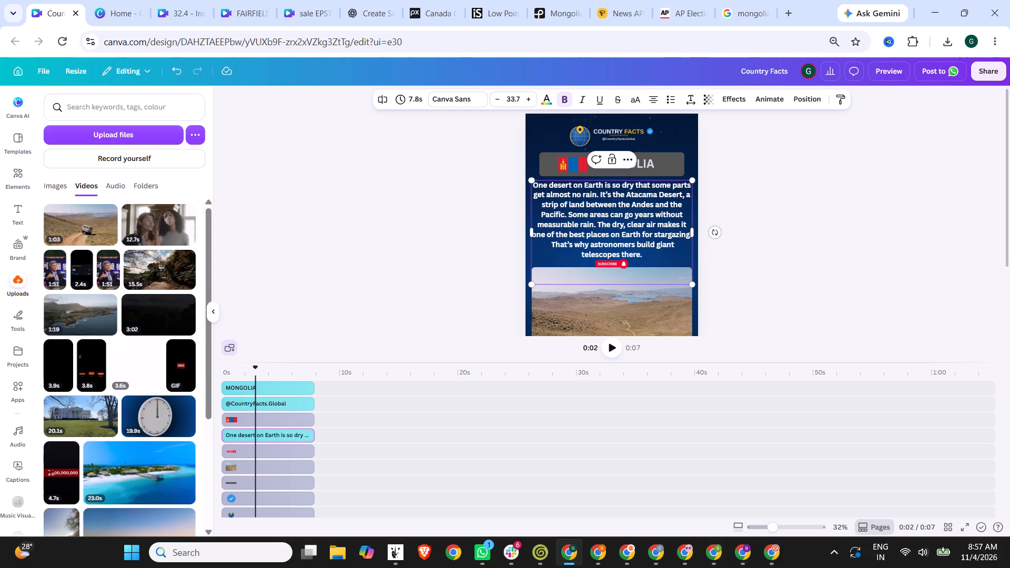
Colour the phrases "astronomers build giant telescopes there", "Earth is so dry" and "Atacama Desert" yellow in the body text.
{"action": "left_click_drag", "start_coordinate": [591, 246], "coordinate": [654, 250]}
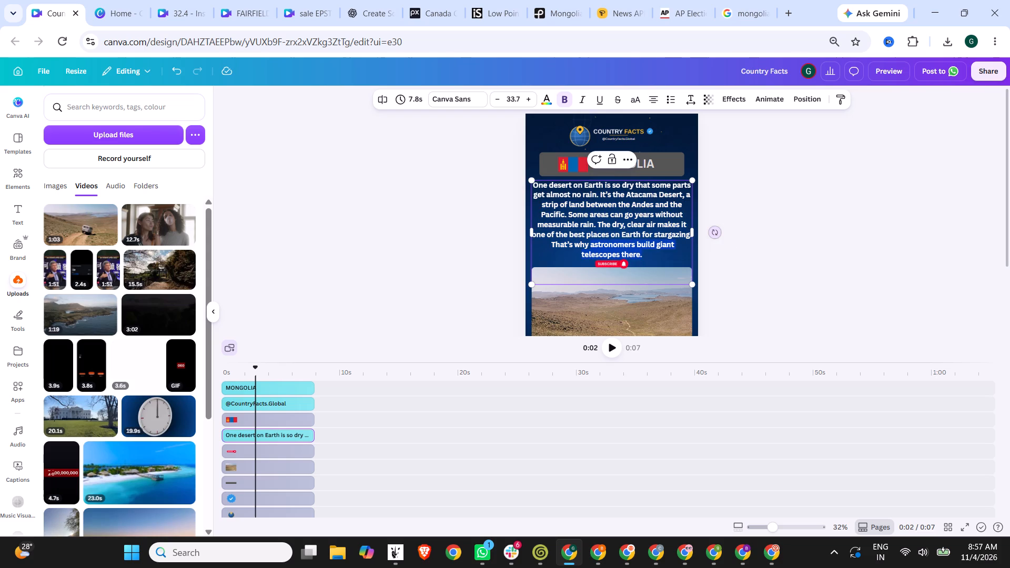
{"action": "left_click_drag", "start_coordinate": [654, 250], "coordinate": [648, 251]}
{"action": "left_click", "coordinate": [553, 103]}
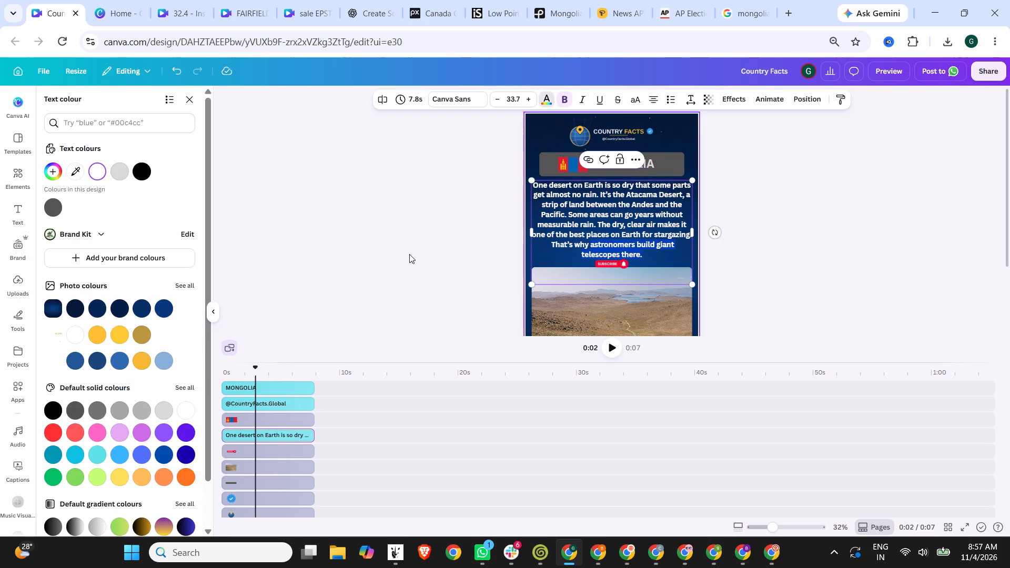
{"action": "left_click", "coordinate": [116, 474]}
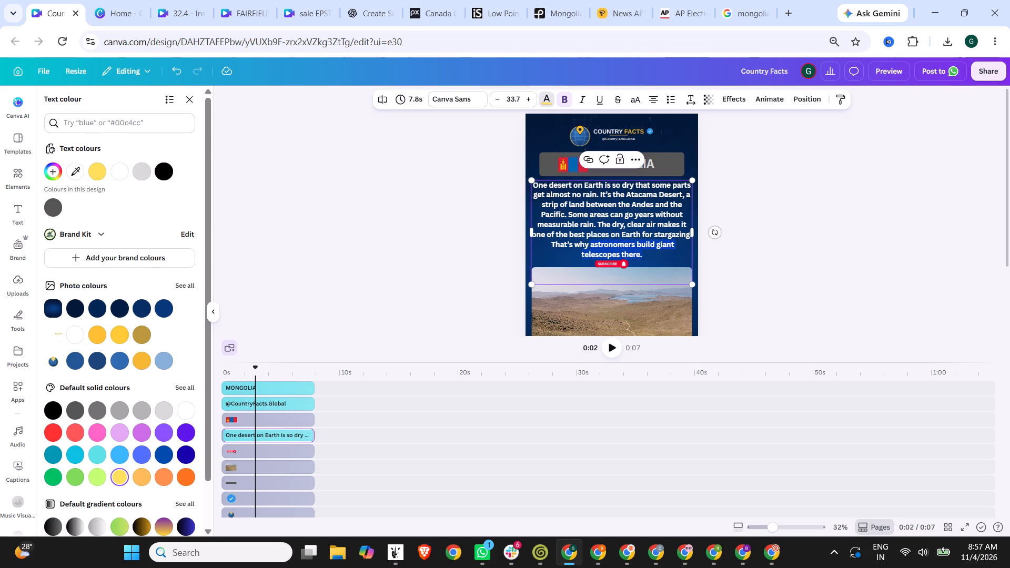
{"action": "left_click_drag", "start_coordinate": [582, 187], "coordinate": [632, 187]}
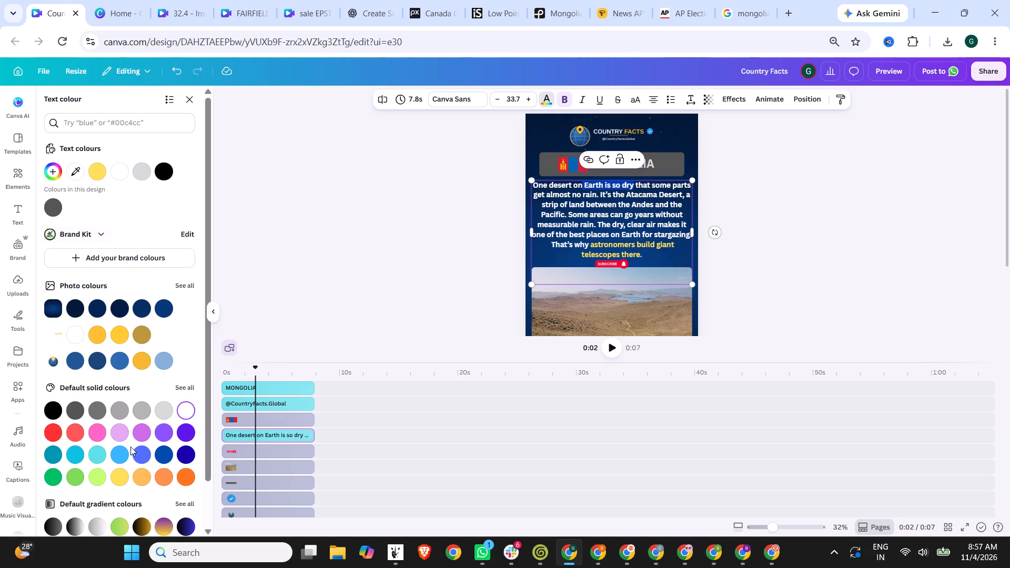
{"action": "left_click", "coordinate": [125, 483]}
{"action": "left_click_drag", "start_coordinate": [627, 198], "coordinate": [683, 195]}
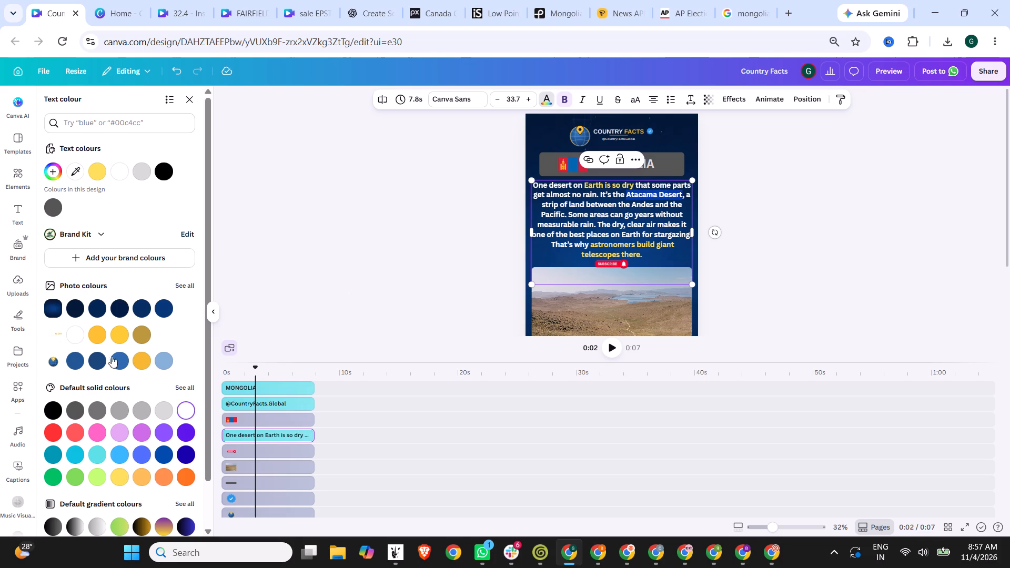
{"action": "left_click", "coordinate": [119, 482]}
Colour the phrase "dry, clear air" in the body text the same yellow.
{"action": "left_click", "coordinate": [610, 224]}
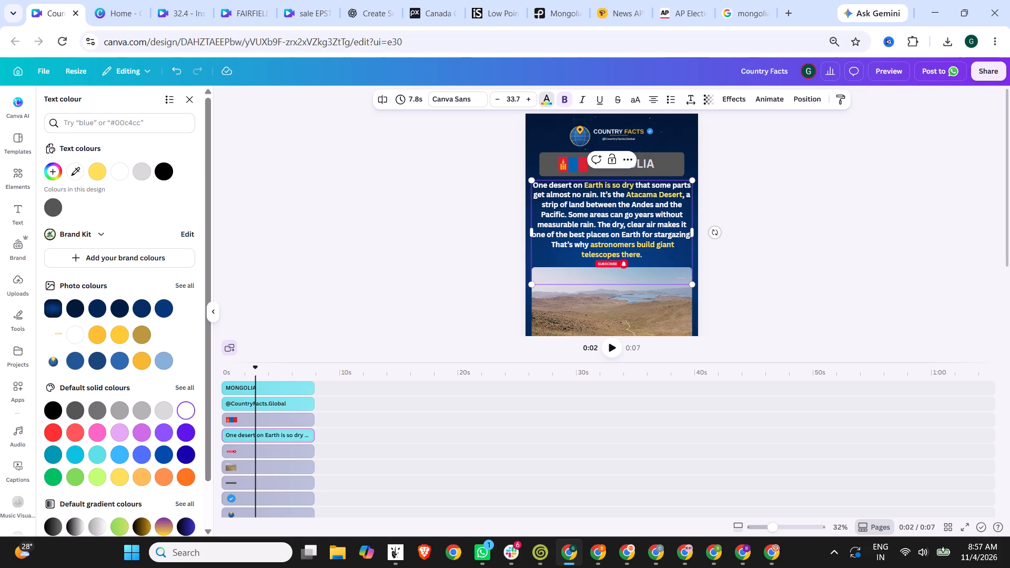
{"action": "left_click_drag", "start_coordinate": [613, 225], "coordinate": [617, 224]}
{"action": "left_click_drag", "start_coordinate": [617, 224], "coordinate": [656, 224]}
{"action": "left_click", "coordinate": [656, 224]}
{"action": "left_click_drag", "start_coordinate": [654, 225], "coordinate": [613, 226]}
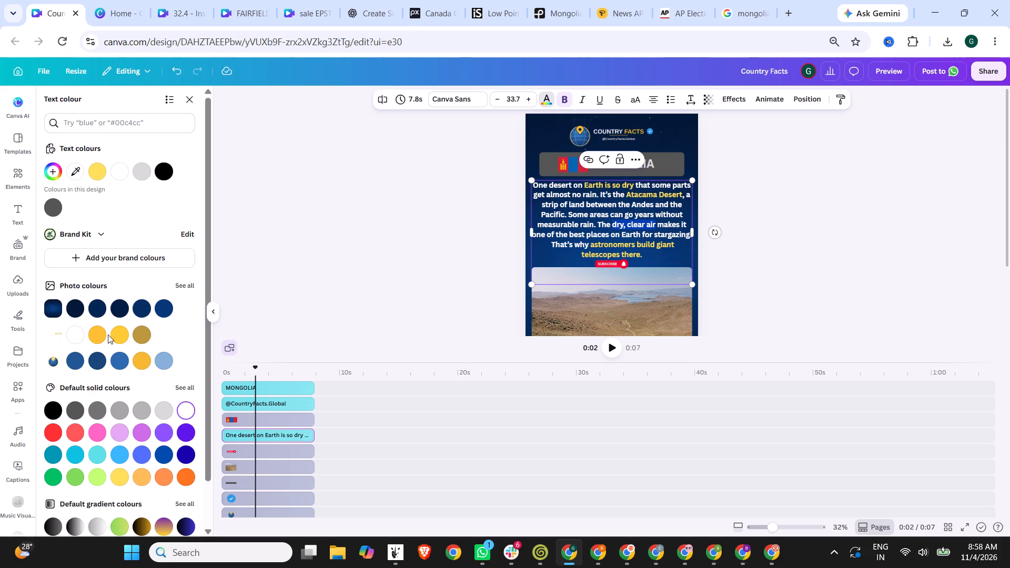
{"action": "left_click", "coordinate": [120, 477]}
{"action": "left_click", "coordinate": [628, 229]}
Replace the country name MONGOLIA in the title bar with CHILE.
{"action": "double_click", "coordinate": [648, 166]}
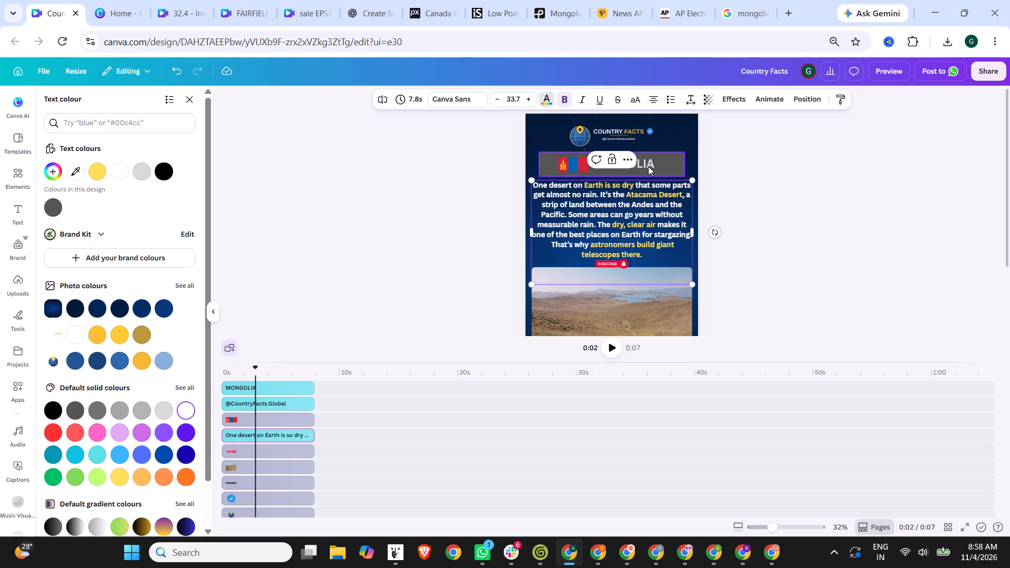
{"action": "key", "text": "ctrl+a"}
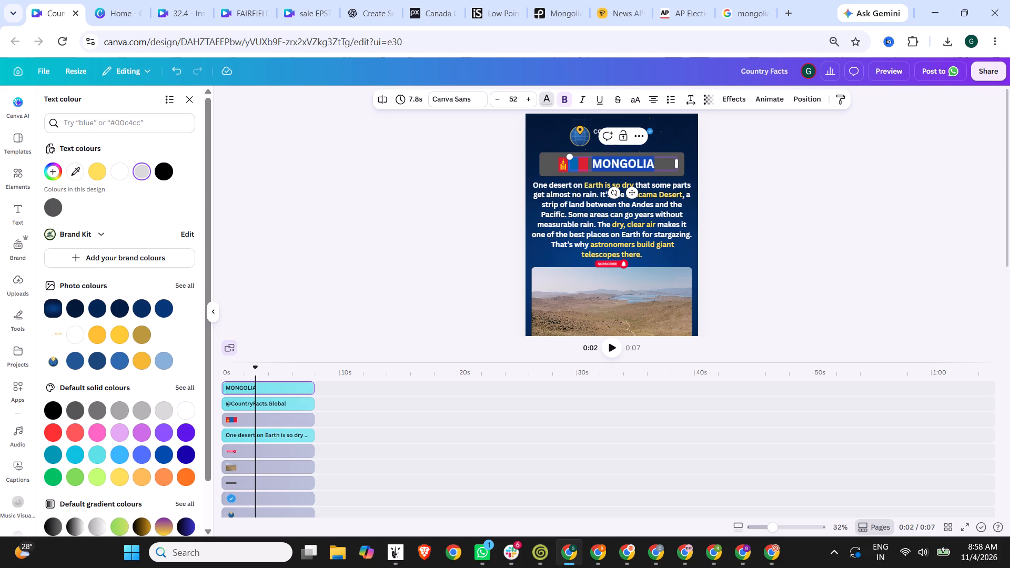
{"action": "type", "text": "CHILE"}
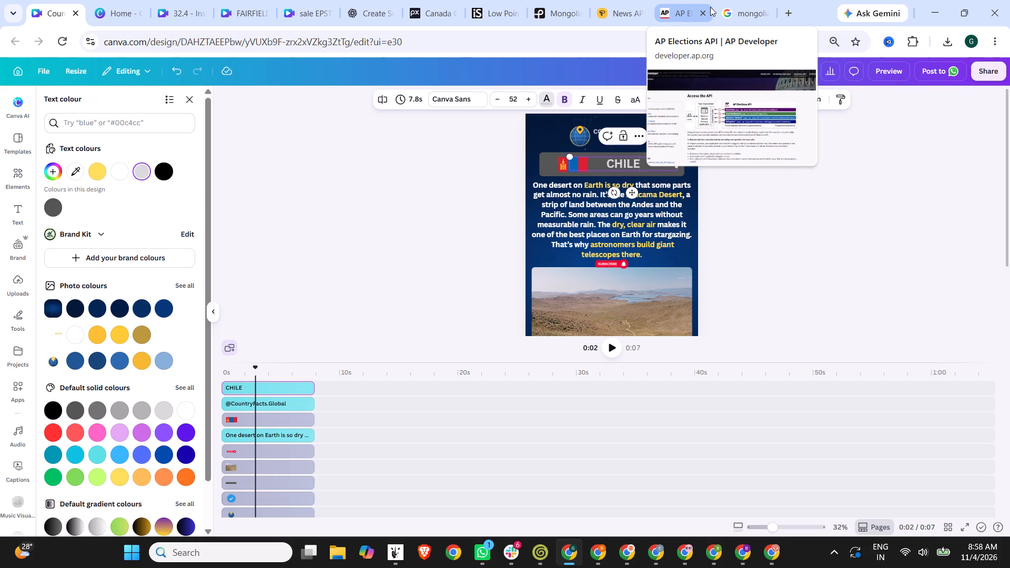
Switch to Pexels, close the open Mongolia clip, search videos for "day to night stargazig" and look through the results.
{"action": "left_click", "coordinate": [746, 0]}
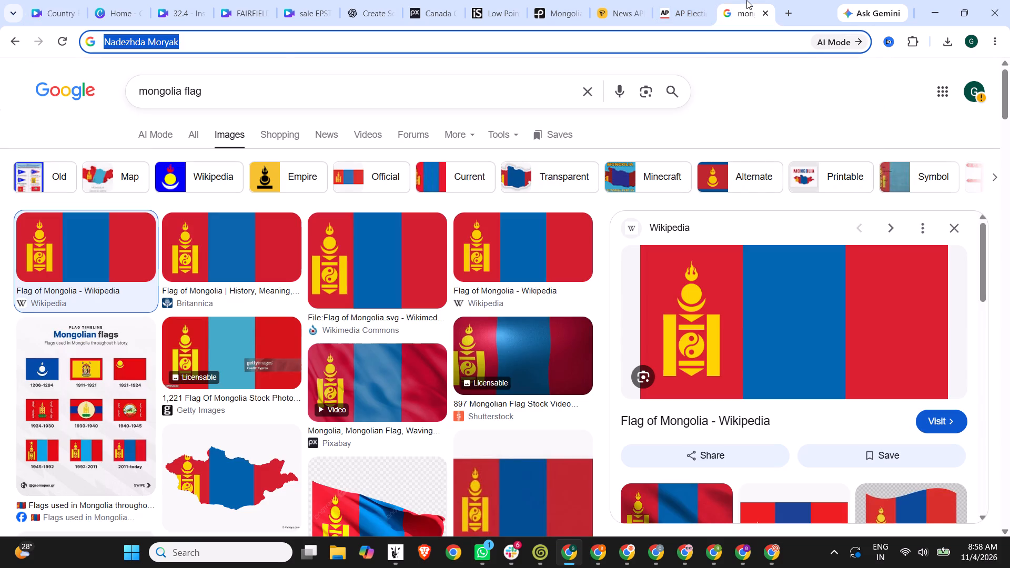
{"action": "left_click", "coordinate": [550, 0]}
{"action": "left_click", "coordinate": [425, 0]}
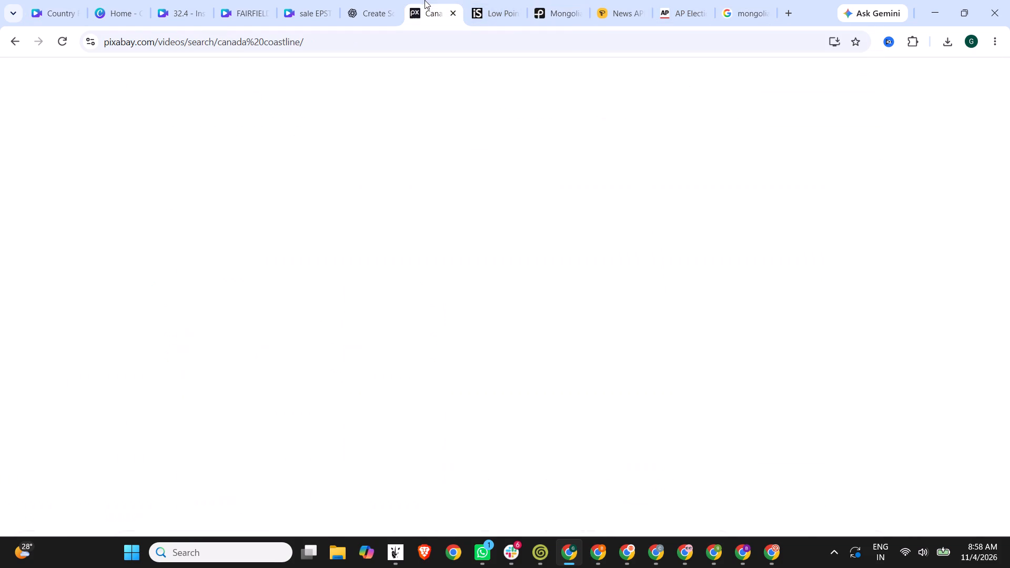
{"action": "left_click", "coordinate": [548, 0]}
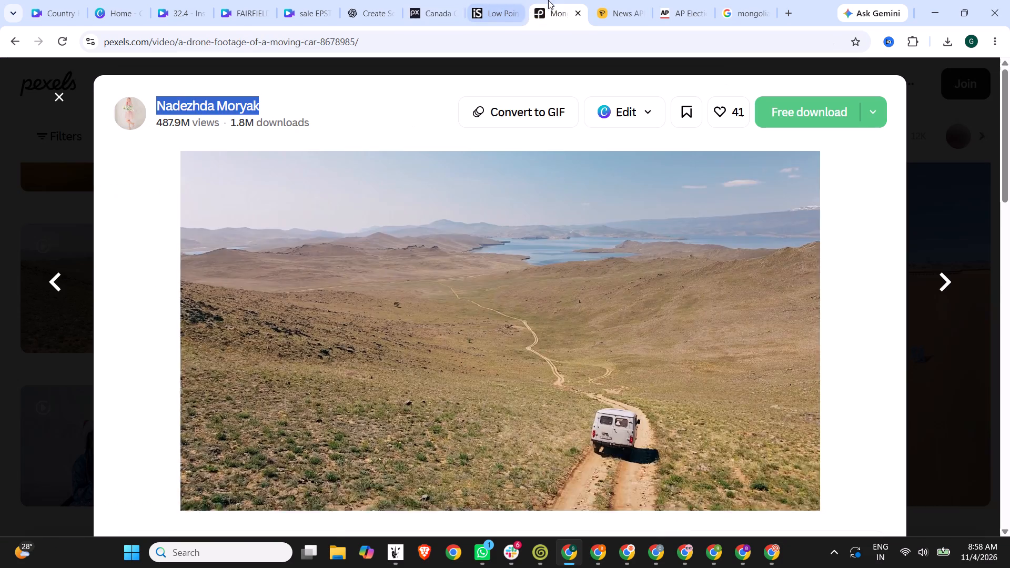
{"action": "left_click", "coordinate": [53, 98]}
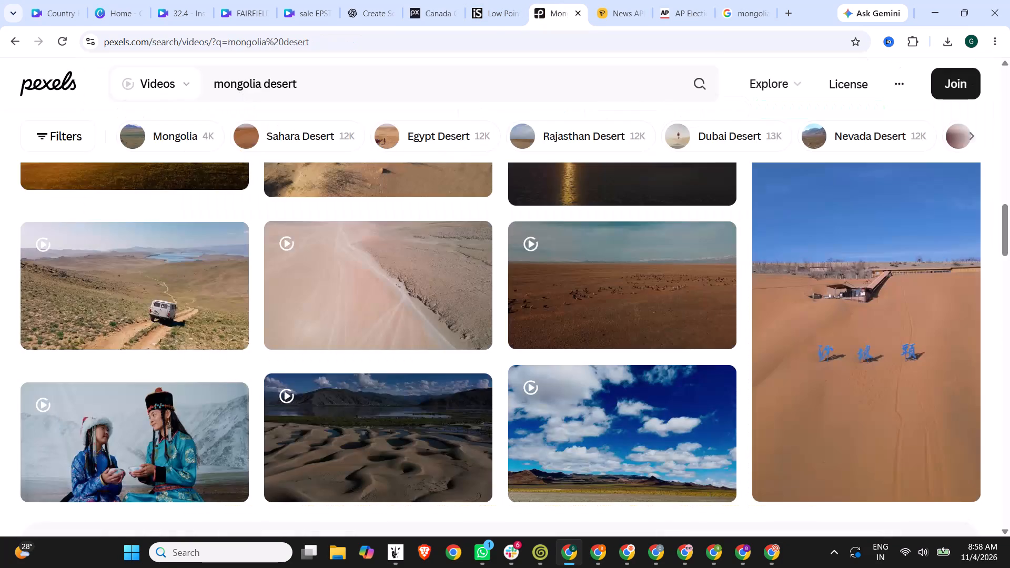
{"action": "left_click", "coordinate": [248, 92]}
{"action": "left_click_drag", "start_coordinate": [301, 88], "coordinate": [214, 93]}
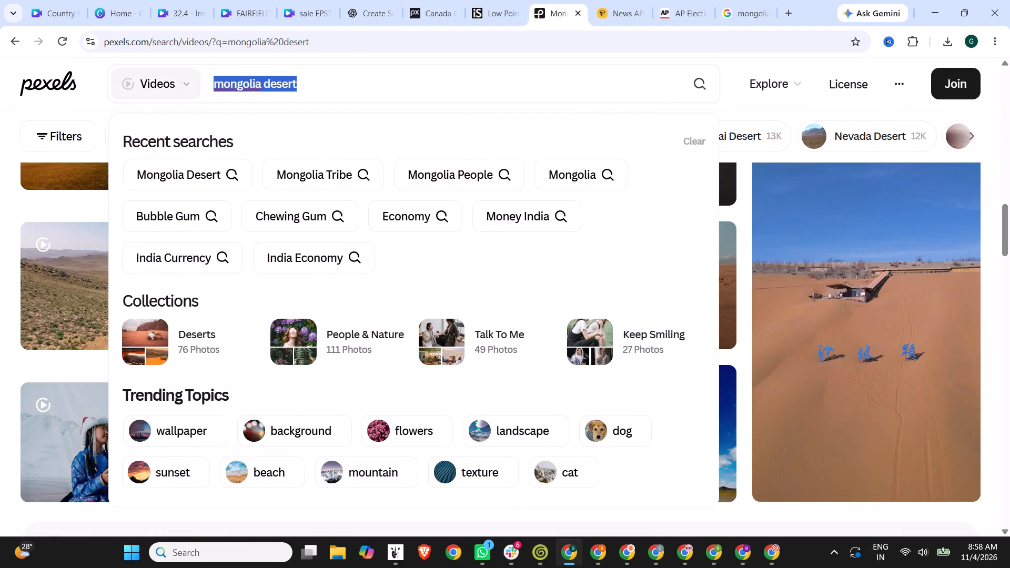
{"action": "type", "text": "day to night stargazig"}
{"action": "key", "text": "Return"}
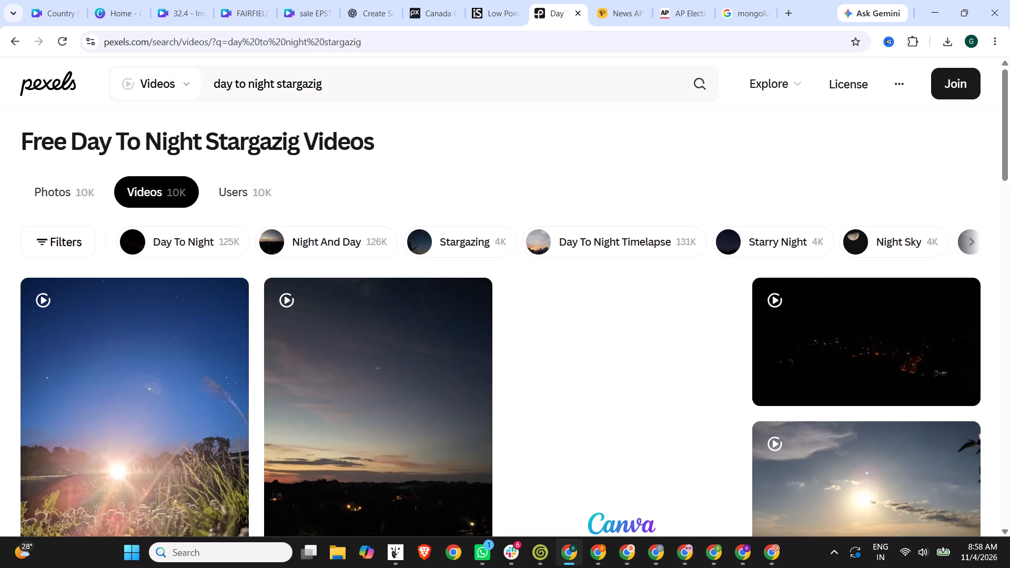
{"action": "scroll", "coordinate": [297, 209], "scroll_direction": "down", "scroll_amount": 3}
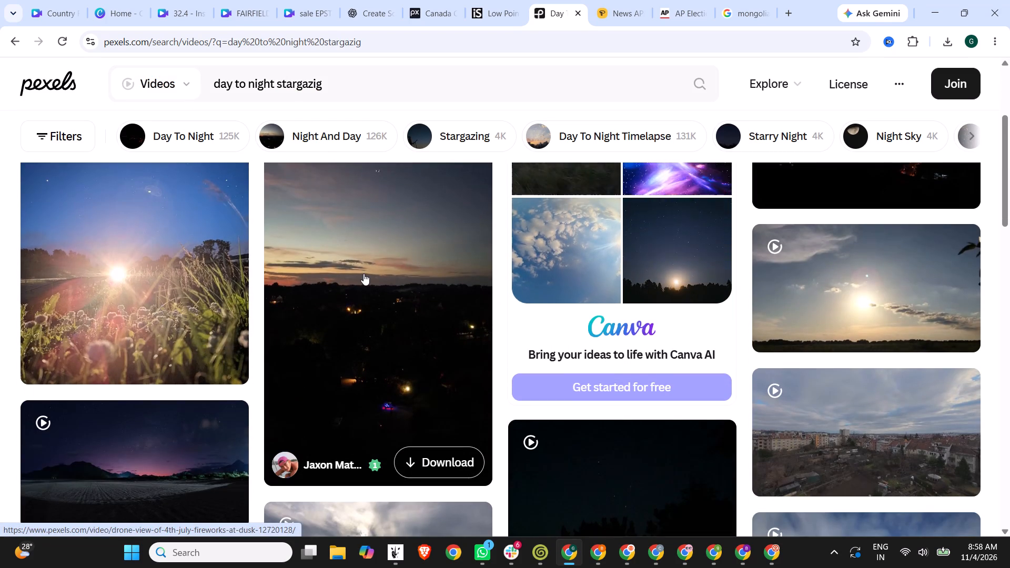
{"action": "scroll", "coordinate": [857, 301], "scroll_direction": "down", "scroll_amount": 3}
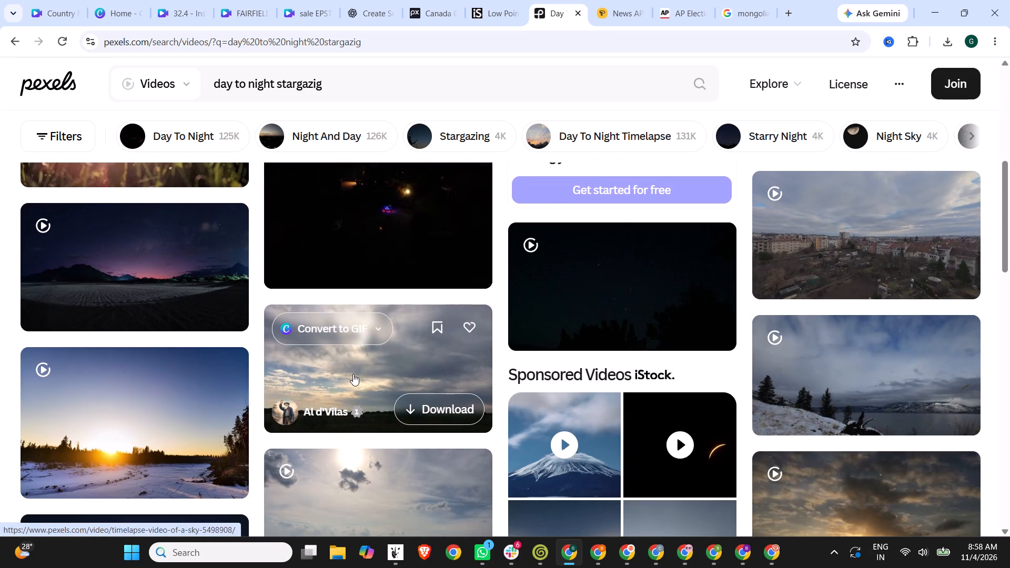
{"action": "scroll", "coordinate": [117, 403], "scroll_direction": "down", "scroll_amount": 2}
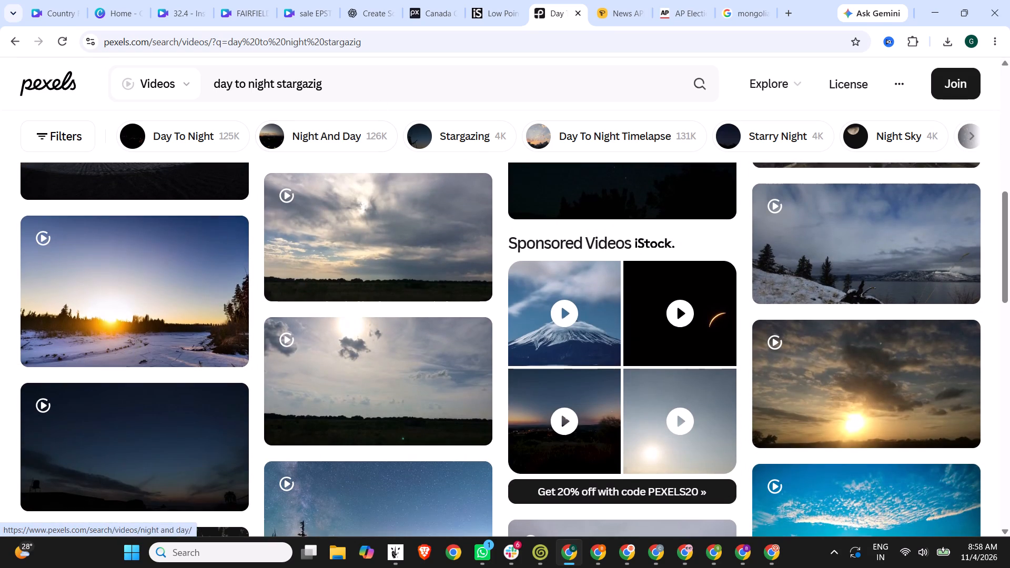
Search Pexels videos for "atacama" and look through the results for suitable desert footage.
{"action": "left_click_drag", "start_coordinate": [378, 85], "coordinate": [47, 129]}
{"action": "type", "text": "atacama"}
{"action": "key", "text": "Return"}
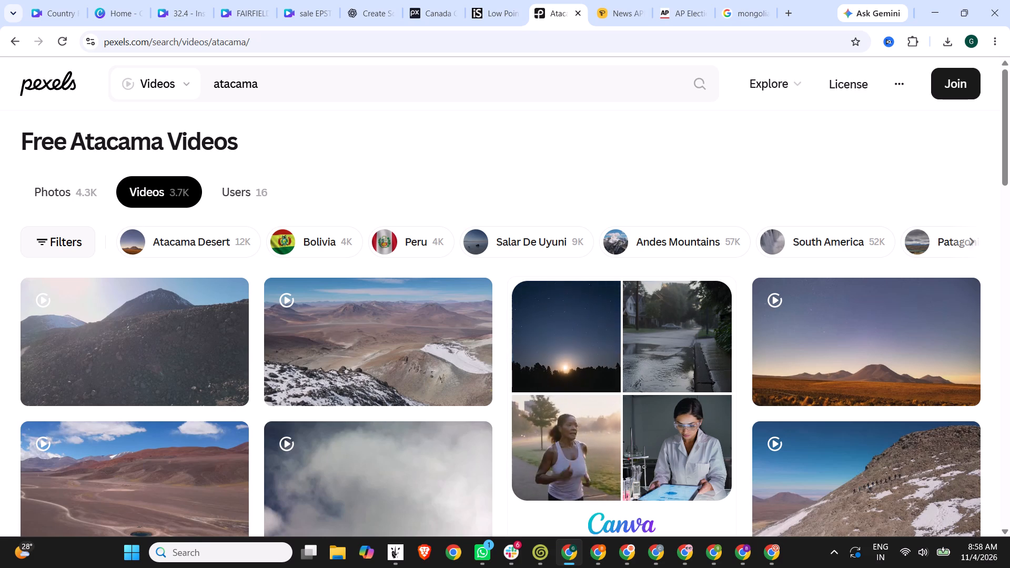
{"action": "scroll", "coordinate": [371, 345], "scroll_direction": "down", "scroll_amount": 2}
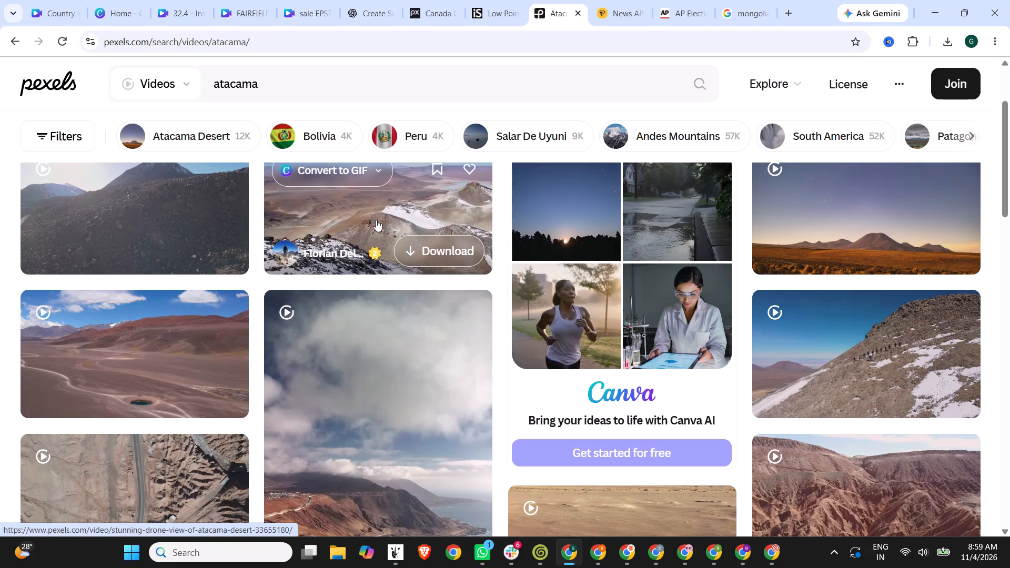
{"action": "scroll", "coordinate": [376, 220], "scroll_direction": "down", "scroll_amount": 3}
{"action": "scroll", "coordinate": [406, 328], "scroll_direction": "down", "scroll_amount": 5}
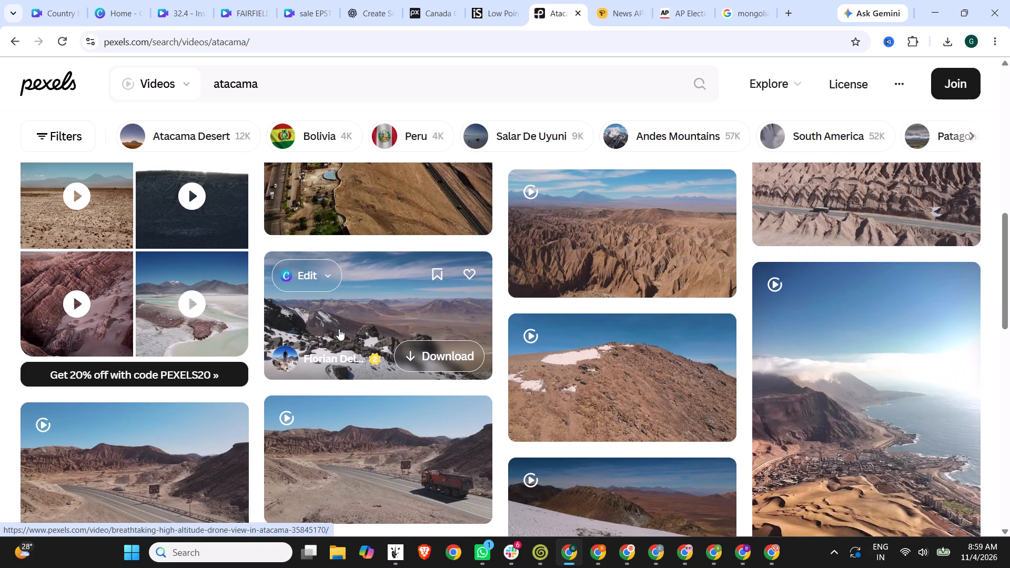
{"action": "scroll", "coordinate": [339, 329], "scroll_direction": "down", "scroll_amount": 8}
Search Pexels videos for "day to night transition" and look through the results for a suitable sky clip.
{"action": "left_click_drag", "start_coordinate": [300, 82], "coordinate": [220, 88]}
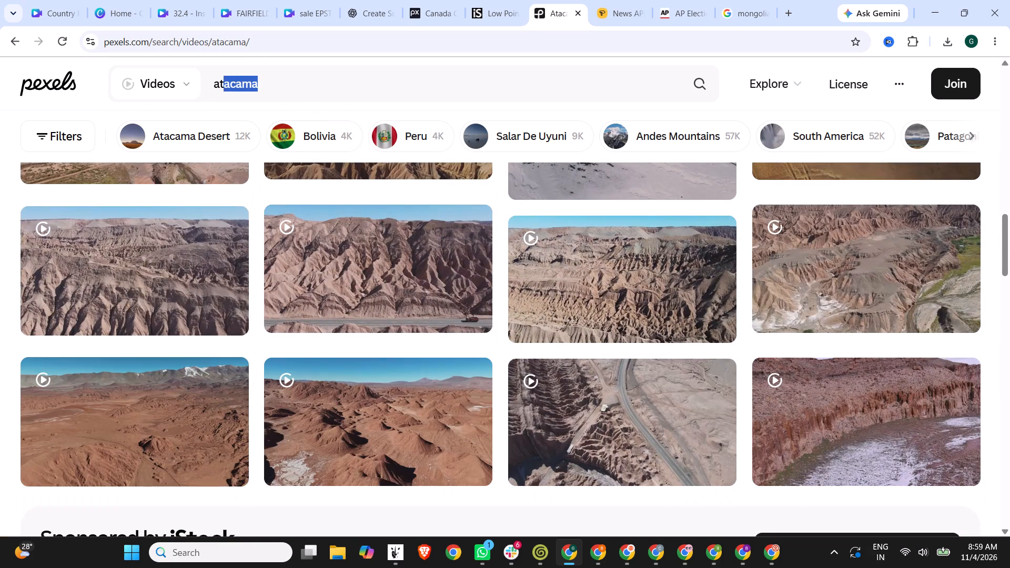
{"action": "left_click_drag", "start_coordinate": [220, 88], "coordinate": [191, 86]}
{"action": "type", "text": "day and night transition"}
{"action": "key", "text": "Return"}
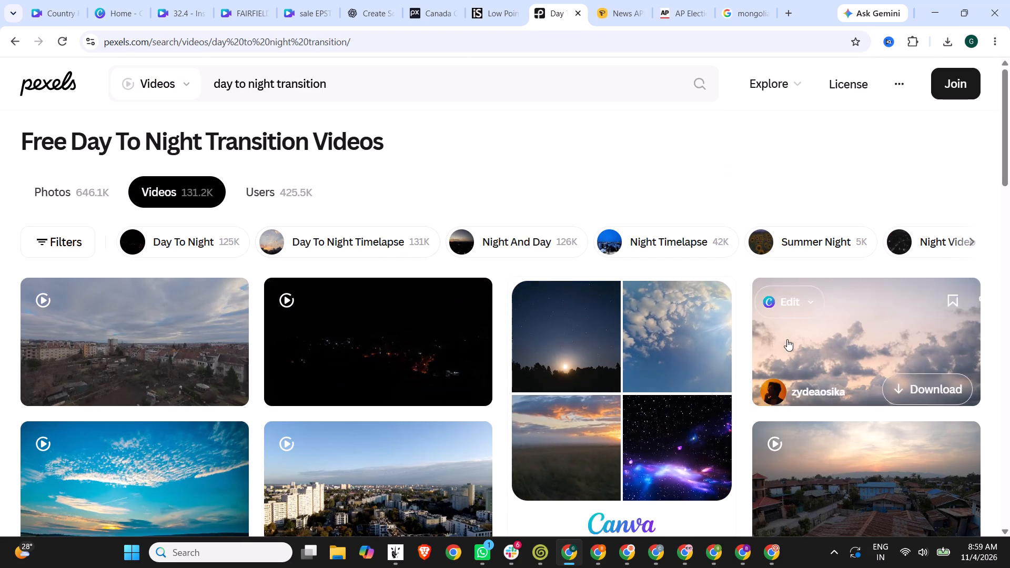
{"action": "scroll", "coordinate": [793, 339], "scroll_direction": "down", "scroll_amount": 3}
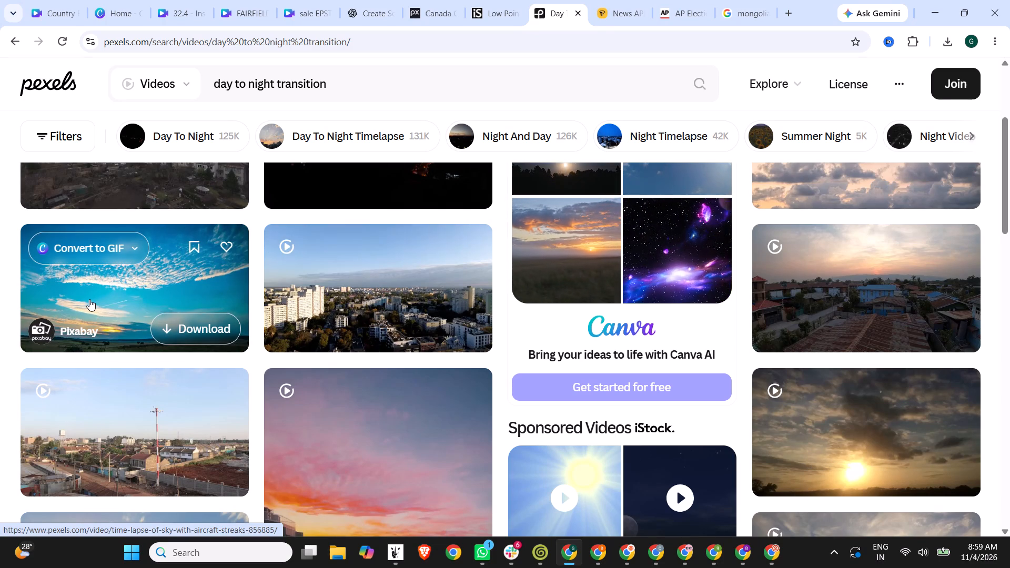
{"action": "scroll", "coordinate": [106, 302], "scroll_direction": "down", "scroll_amount": 2}
{"action": "scroll", "coordinate": [379, 367], "scroll_direction": "down", "scroll_amount": 3}
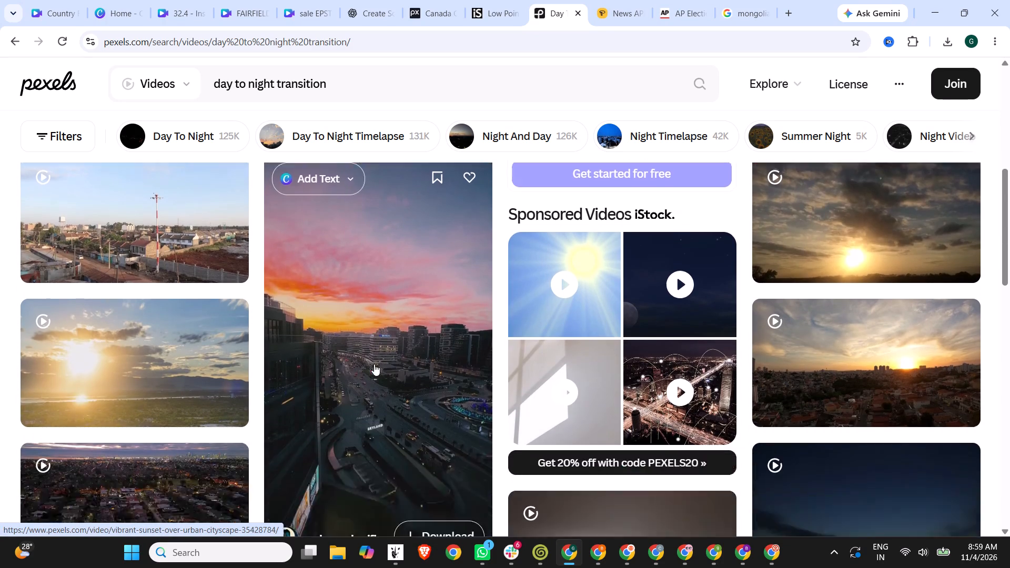
{"action": "scroll", "coordinate": [735, 350], "scroll_direction": "down", "scroll_amount": 2}
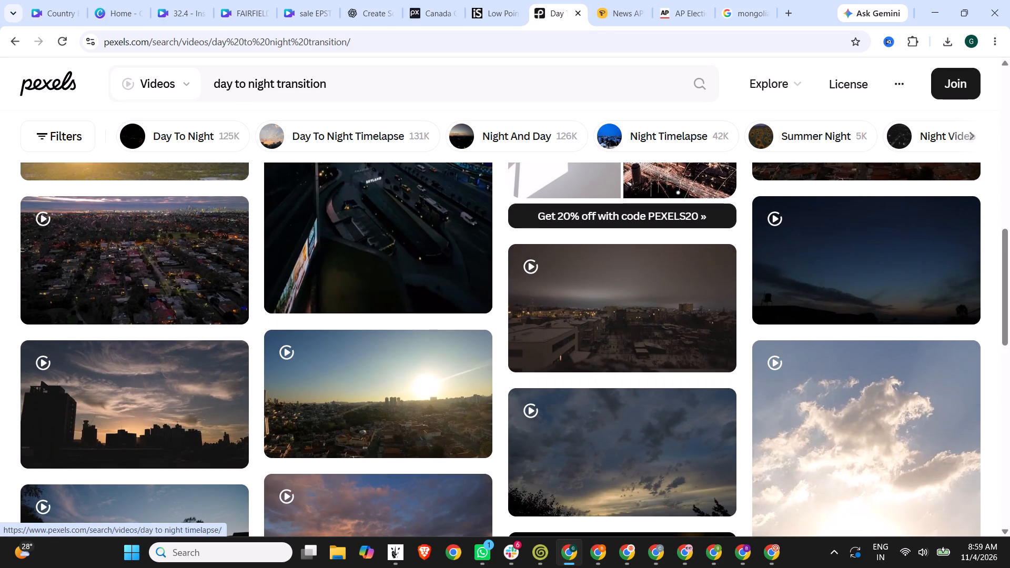
Change the Pexels video search to "day to night stars" and run it.
{"action": "left_click_drag", "start_coordinate": [276, 84], "coordinate": [602, 70]}
{"action": "type", "text": "stars"}
{"action": "left_click", "coordinate": [704, 84]}
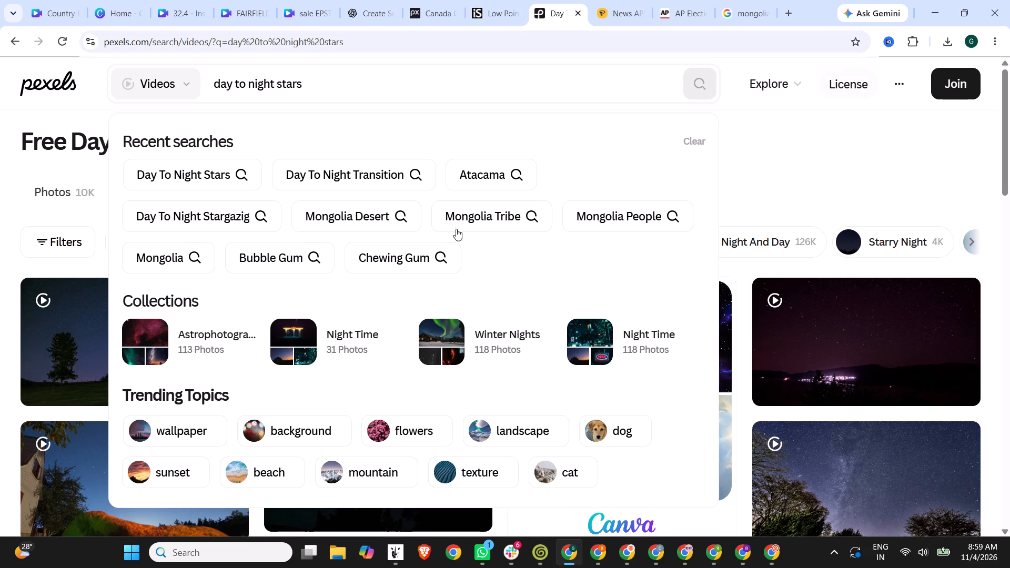
Search Pexels videos for "stars via telescope" and look through the results for a suitable stargazing clip.
{"action": "left_click_drag", "start_coordinate": [321, 75], "coordinate": [183, 93]}
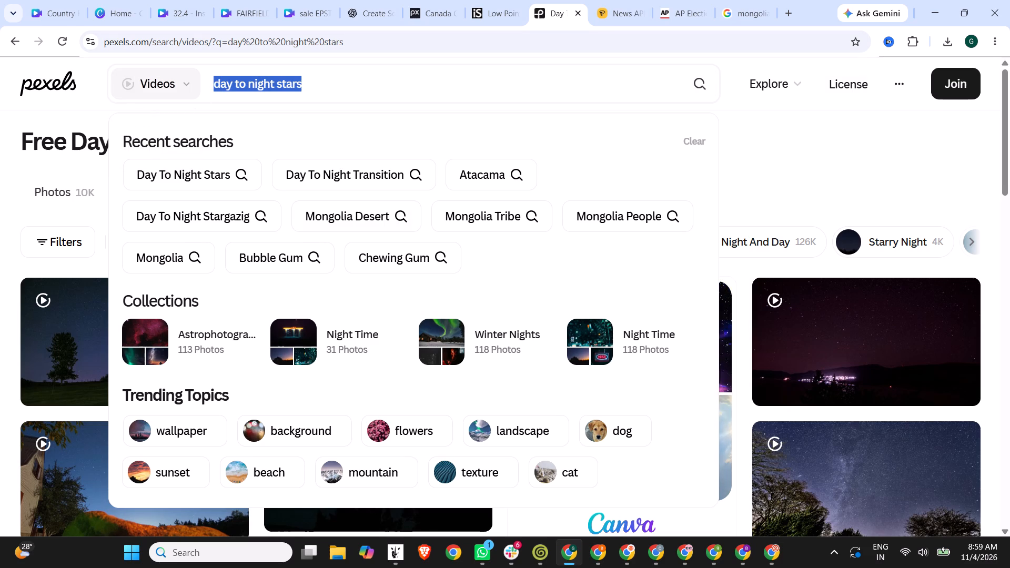
{"action": "type", "text": "stars via telec"}
{"action": "key", "text": "BackSpace"}
{"action": "type", "text": "scope"}
{"action": "key", "text": "Return"}
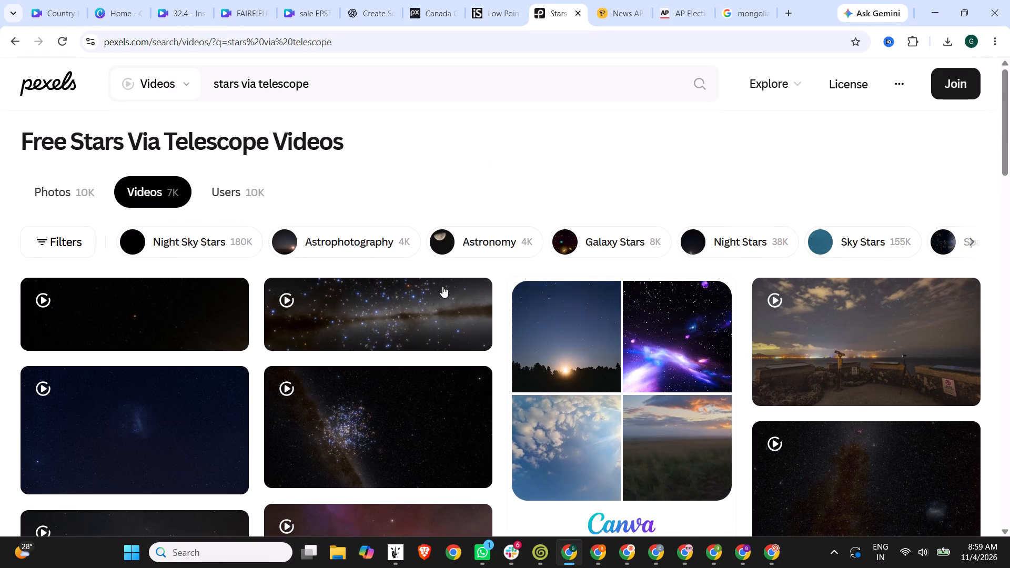
{"action": "scroll", "coordinate": [908, 339], "scroll_direction": "down", "scroll_amount": 5}
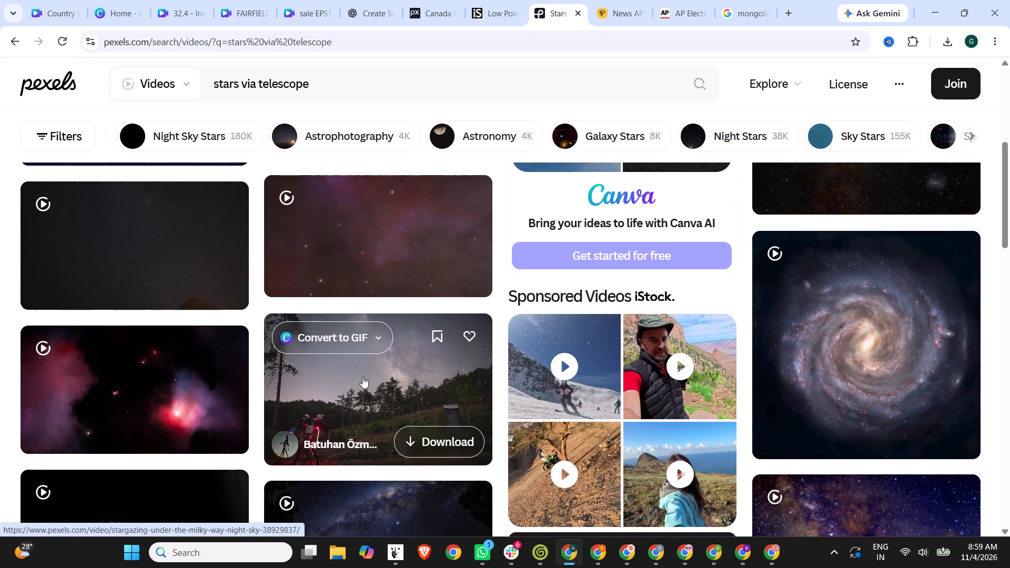
{"action": "scroll", "coordinate": [356, 380], "scroll_direction": "down", "scroll_amount": 4}
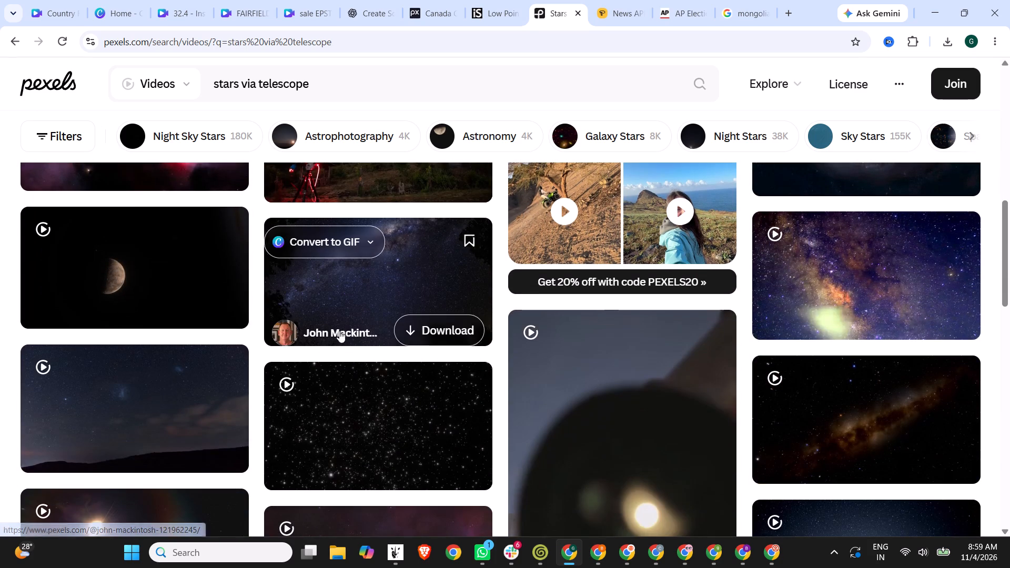
{"action": "scroll", "coordinate": [343, 296], "scroll_direction": "down", "scroll_amount": 4}
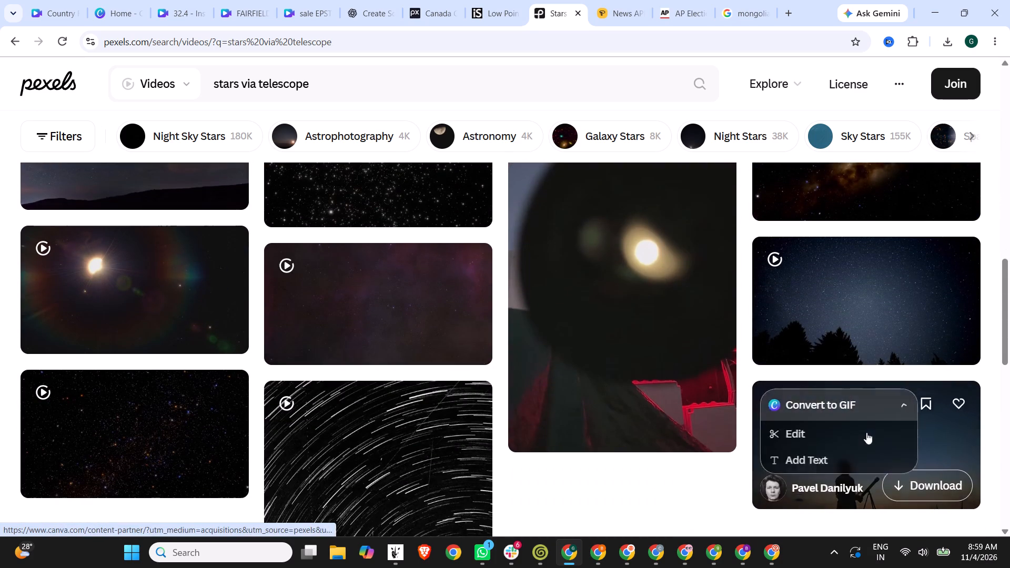
{"action": "scroll", "coordinate": [858, 299], "scroll_direction": "up", "scroll_amount": 1}
{"action": "scroll", "coordinate": [865, 317], "scroll_direction": "down", "scroll_amount": 4}
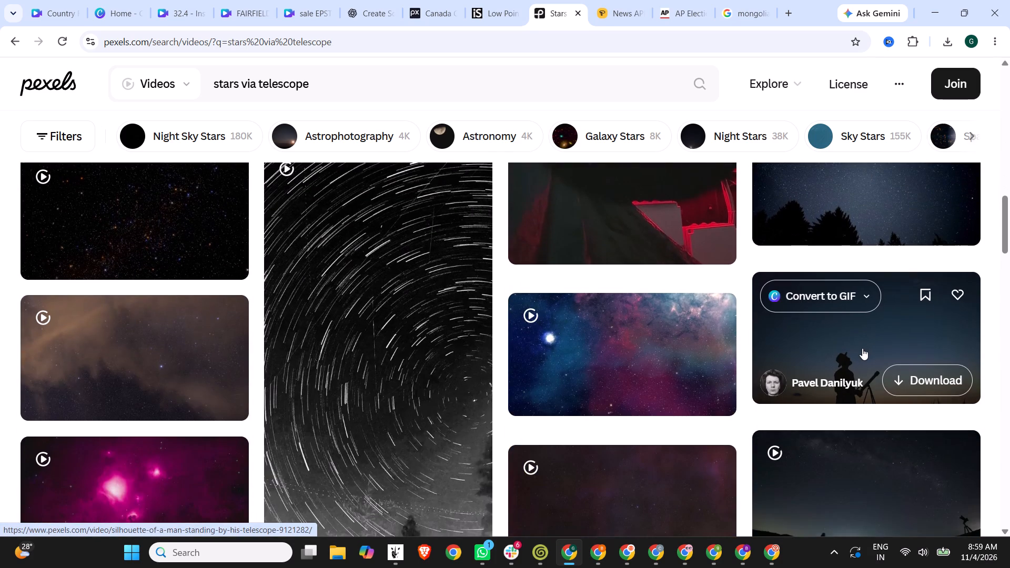
{"action": "scroll", "coordinate": [855, 346], "scroll_direction": "down", "scroll_amount": 5}
{"action": "scroll", "coordinate": [831, 219], "scroll_direction": "up", "scroll_amount": 1}
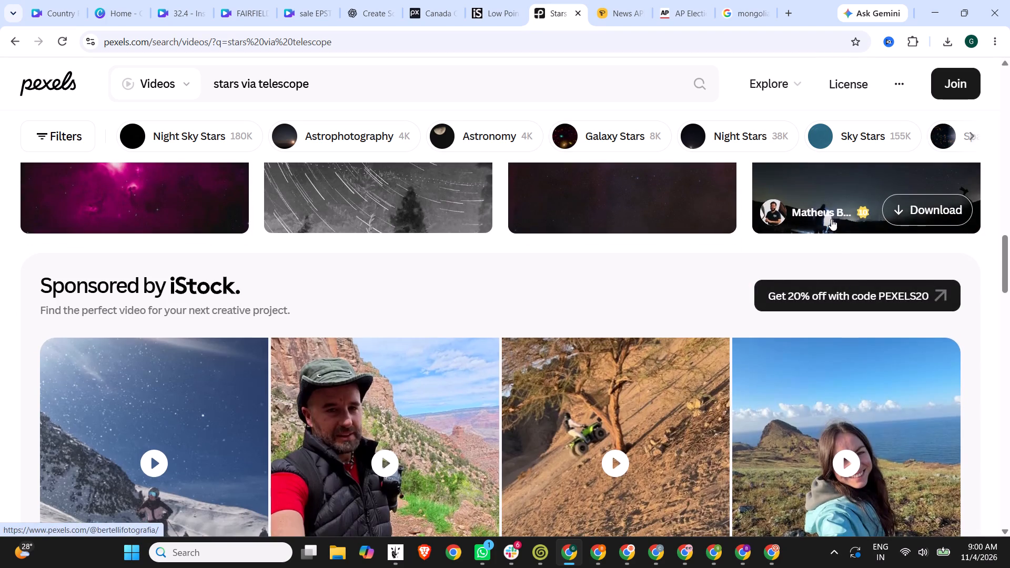
{"action": "scroll", "coordinate": [831, 219], "scroll_direction": "up", "scroll_amount": 1}
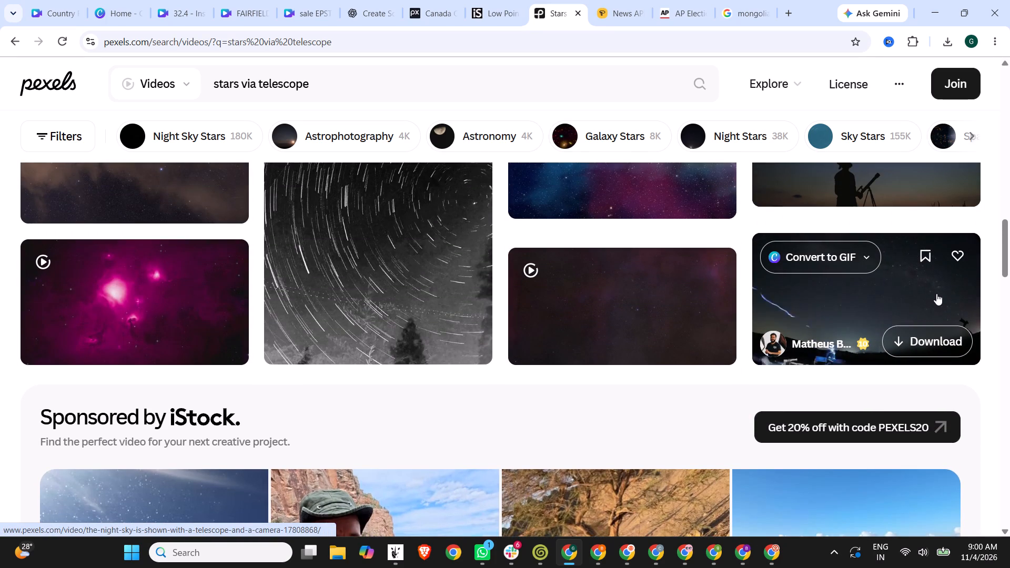
{"action": "scroll", "coordinate": [579, 322], "scroll_direction": "down", "scroll_amount": 5}
{"action": "scroll", "coordinate": [206, 295], "scroll_direction": "down", "scroll_amount": 2}
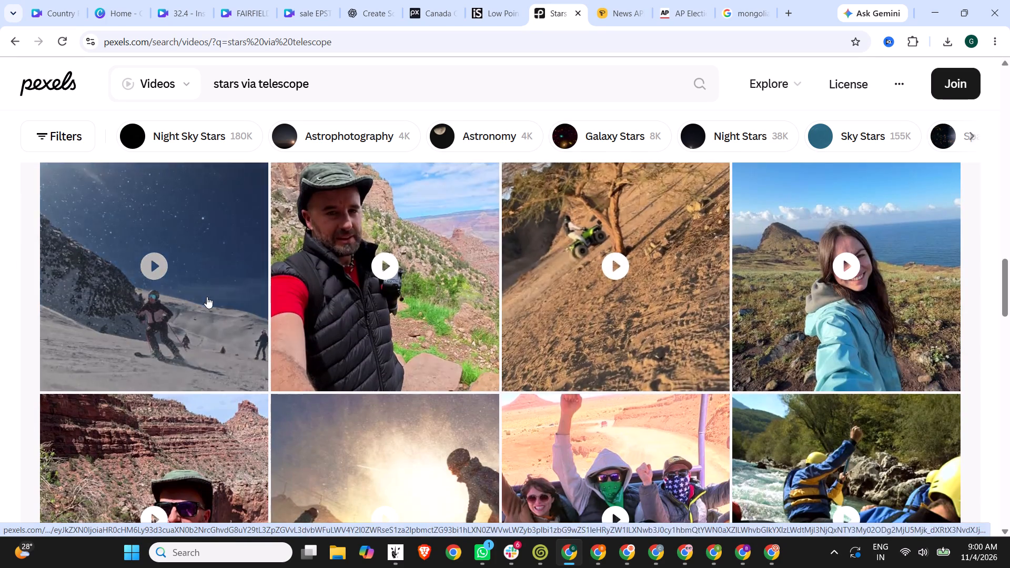
{"action": "scroll", "coordinate": [207, 297], "scroll_direction": "down", "scroll_amount": 5}
{"action": "scroll", "coordinate": [567, 303], "scroll_direction": "down", "scroll_amount": 4}
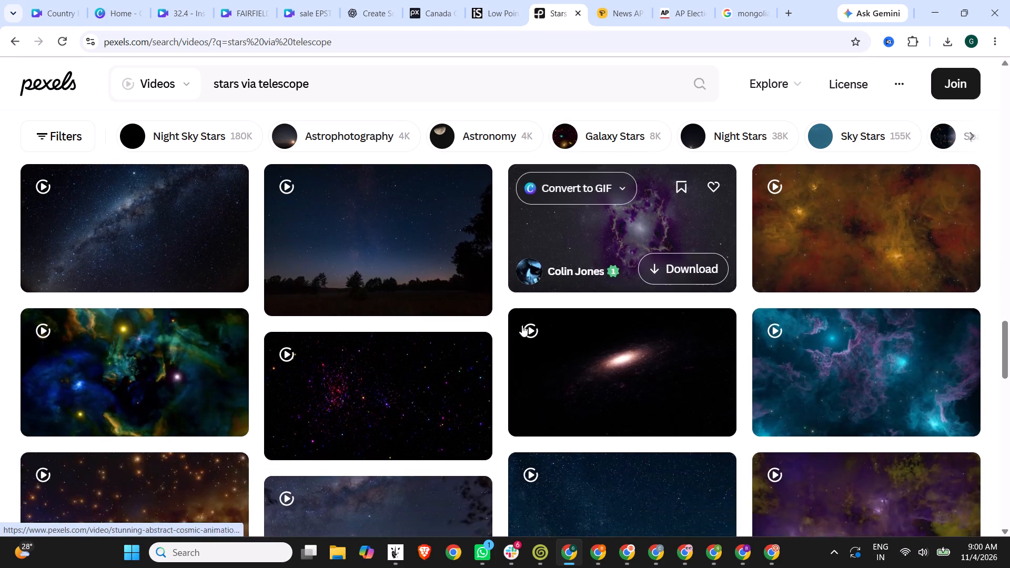
{"action": "scroll", "coordinate": [366, 330], "scroll_direction": "down", "scroll_amount": 4}
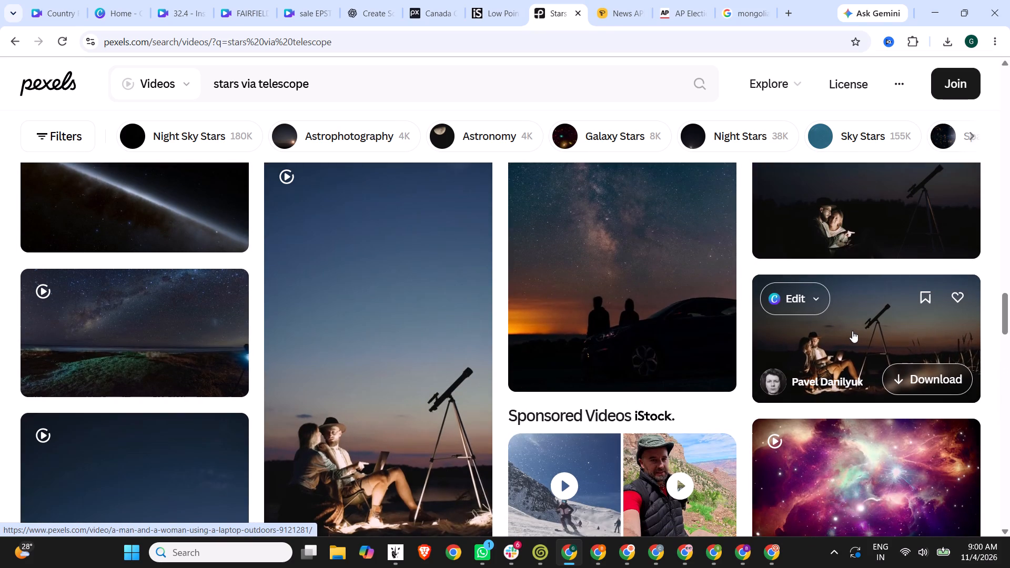
{"action": "scroll", "coordinate": [852, 331], "scroll_direction": "down", "scroll_amount": 4}
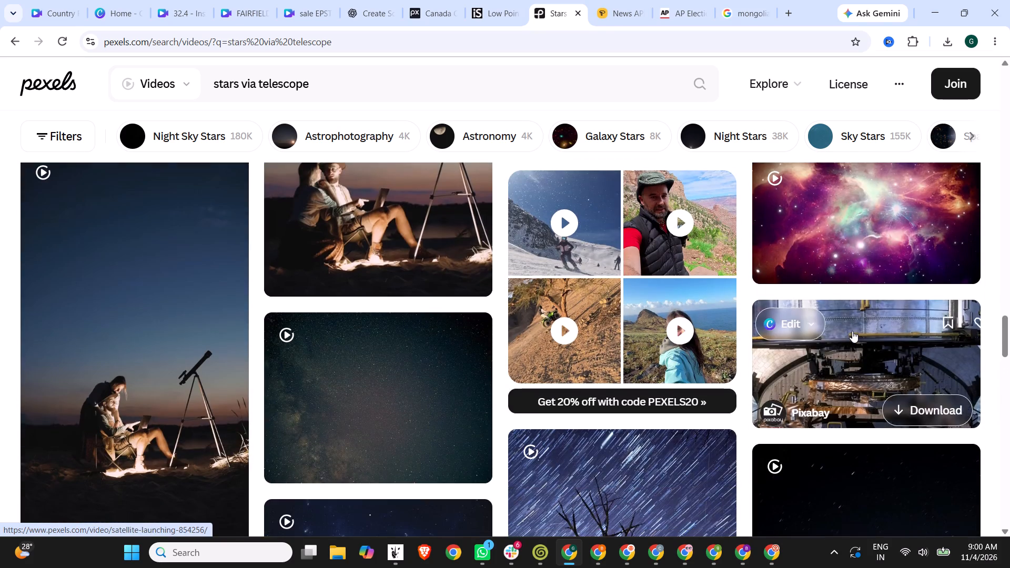
{"action": "scroll", "coordinate": [852, 331], "scroll_direction": "down", "scroll_amount": 9}
{"action": "scroll", "coordinate": [618, 329], "scroll_direction": "down", "scroll_amount": 5}
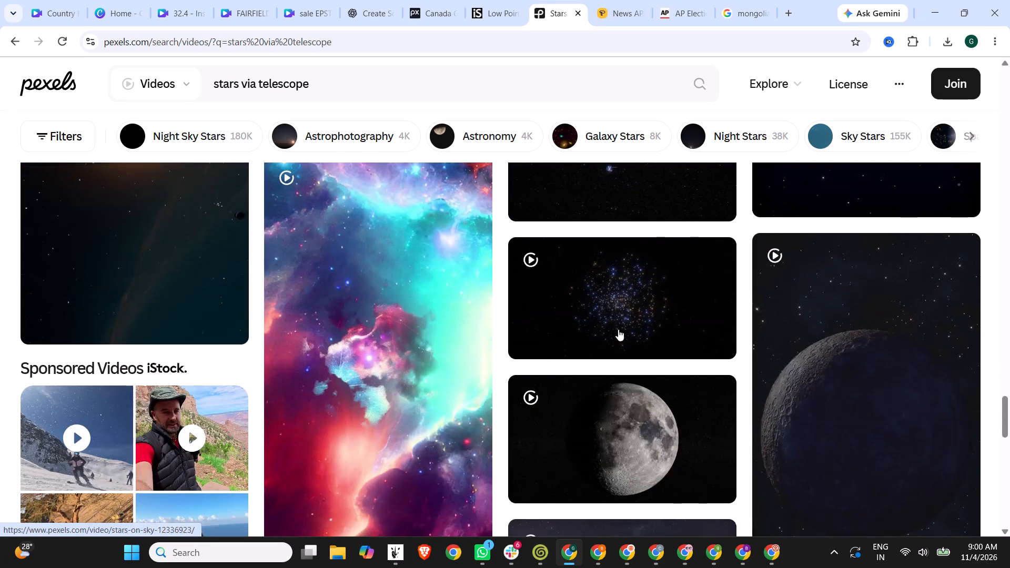
{"action": "scroll", "coordinate": [618, 329], "scroll_direction": "down", "scroll_amount": 6}
{"action": "scroll", "coordinate": [829, 338], "scroll_direction": "down", "scroll_amount": 6}
Download the landscape clip of a man and woman with a laptop sitting beside a telescope at dusk.
{"action": "scroll", "coordinate": [829, 341], "scroll_direction": "up", "scroll_amount": 4}
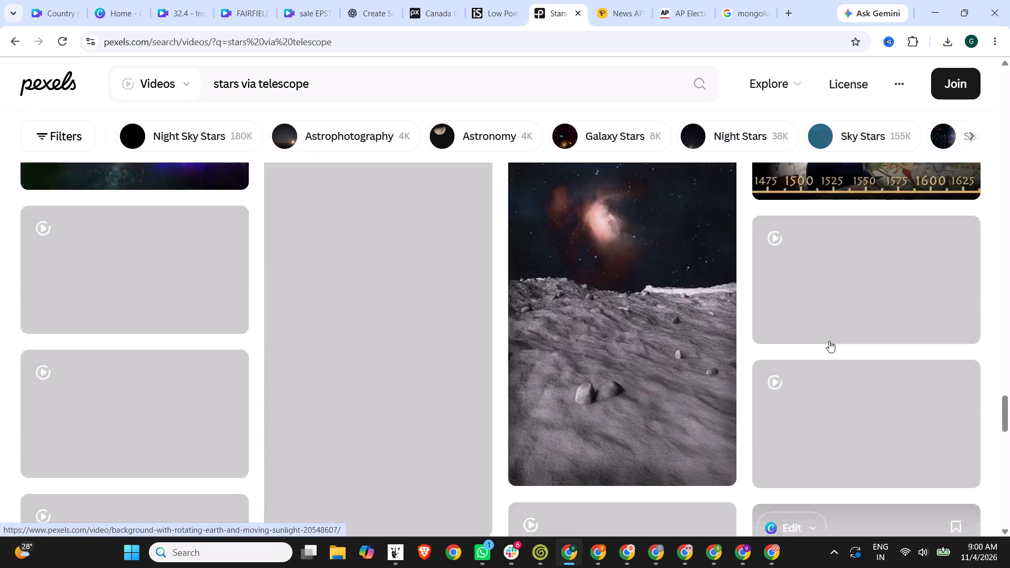
{"action": "scroll", "coordinate": [829, 341], "scroll_direction": "up", "scroll_amount": 15}
{"action": "scroll", "coordinate": [905, 325], "scroll_direction": "up", "scroll_amount": 8}
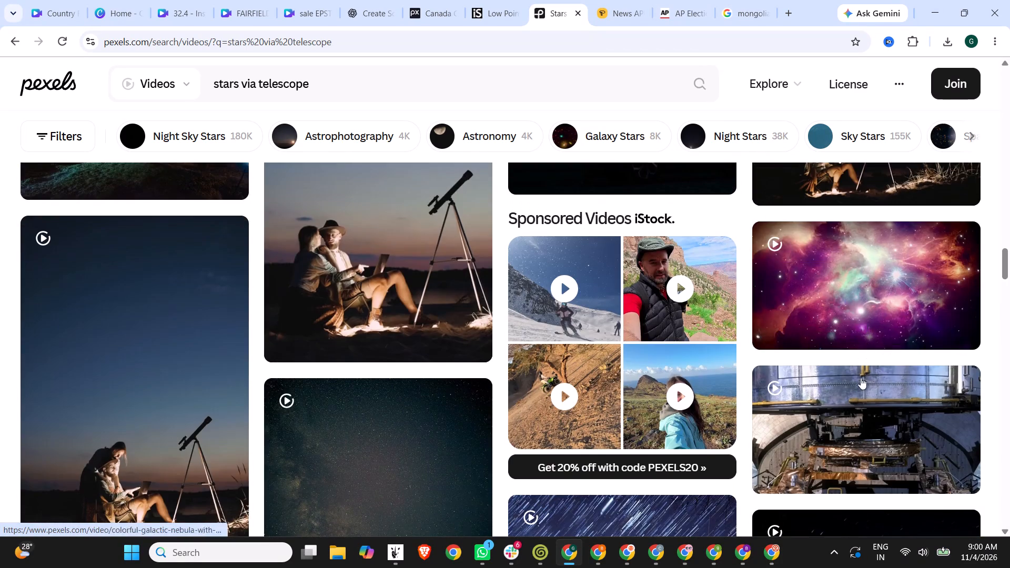
{"action": "scroll", "coordinate": [861, 381], "scroll_direction": "up", "scroll_amount": 5}
{"action": "left_click", "coordinate": [847, 470]}
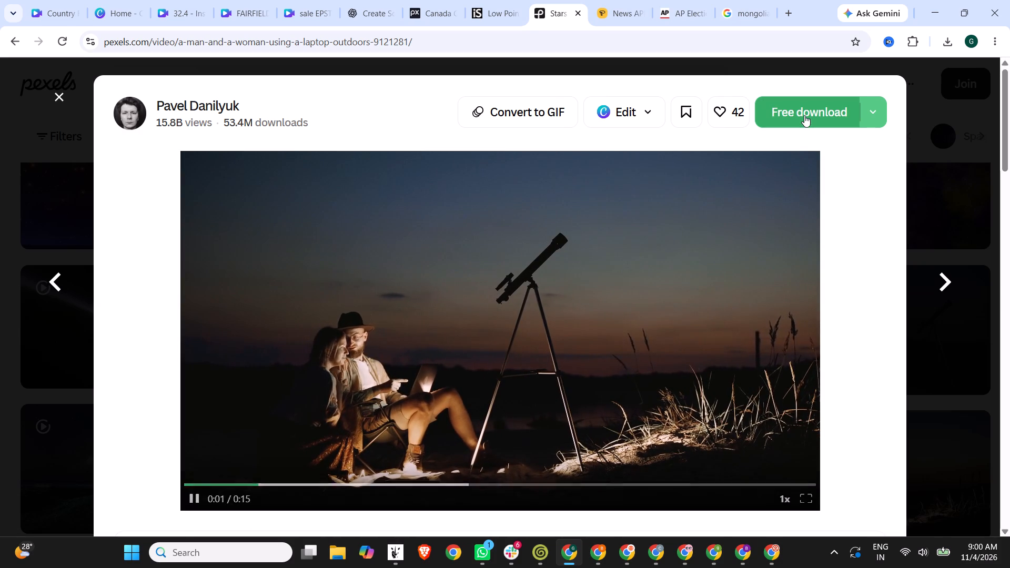
{"action": "left_click", "coordinate": [798, 114]}
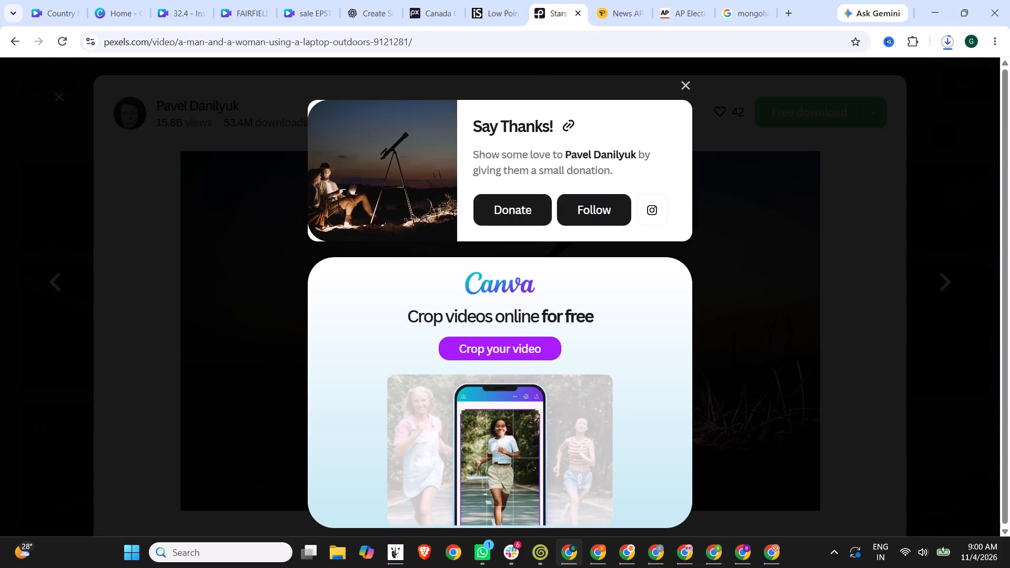
Copy the telescope clip creator's name from the thank-you message and paste it into the address bar of a new tab.
{"action": "left_click_drag", "start_coordinate": [568, 151], "coordinate": [597, 152]}
{"action": "left_click_drag", "start_coordinate": [635, 153], "coordinate": [610, 154]}
{"action": "left_click_drag", "start_coordinate": [638, 152], "coordinate": [591, 150]}
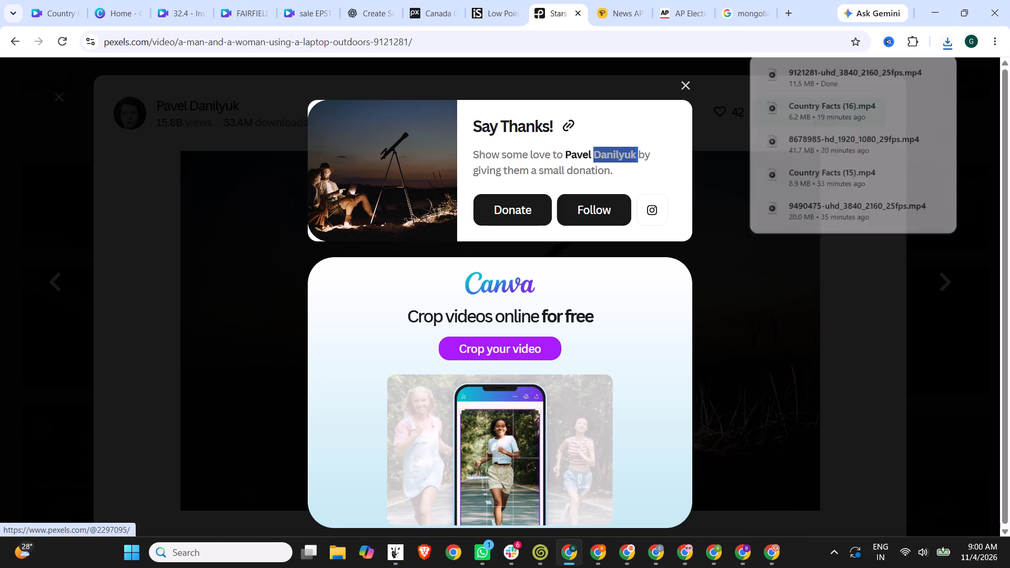
{"action": "left_click_drag", "start_coordinate": [591, 150], "coordinate": [562, 149]}
{"action": "left_click_drag", "start_coordinate": [562, 149], "coordinate": [569, 149]}
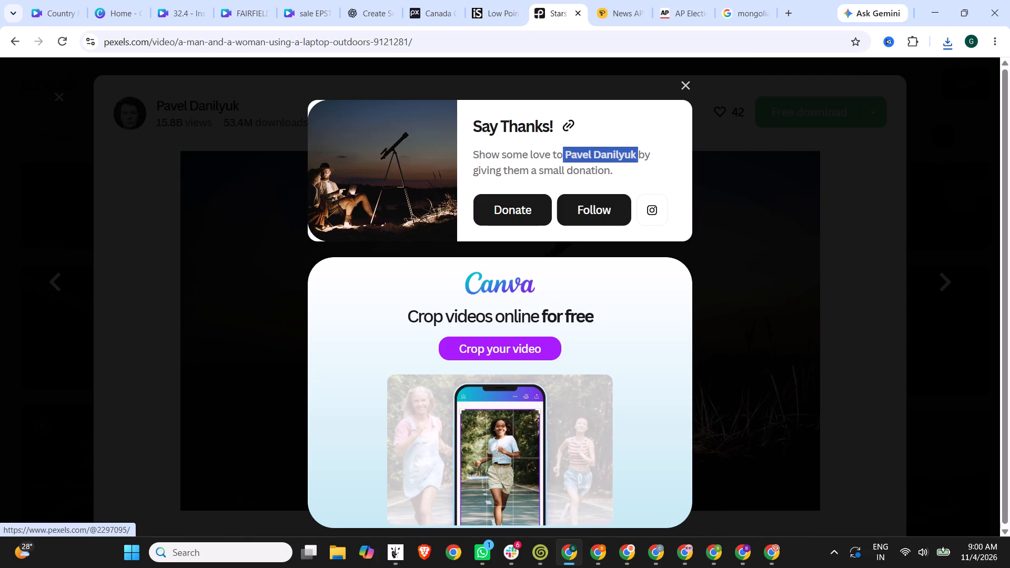
{"action": "key", "text": "ctrl+c"}
{"action": "left_click", "coordinate": [748, 0]}
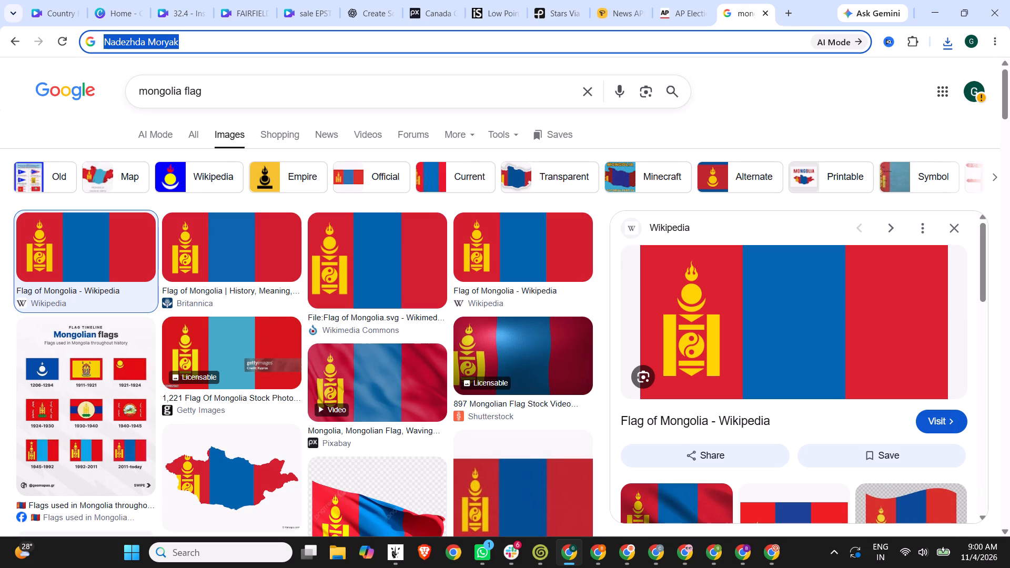
{"action": "key", "text": "ctrl+v"}
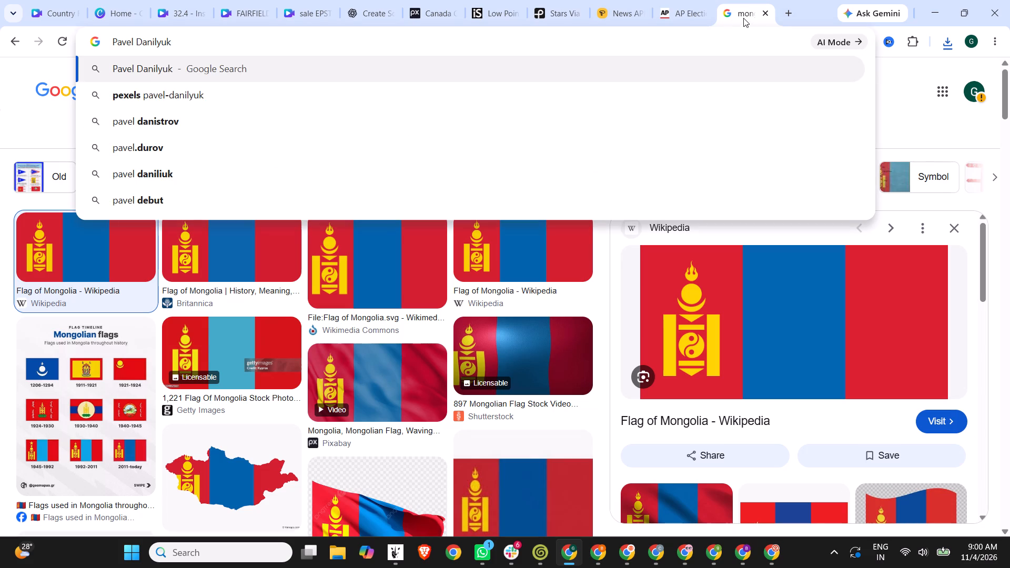
{"action": "left_click", "coordinate": [791, 13]}
{"action": "key", "text": "ctrl+v"}
Change the Google Images search to "chile flag" and copy the Wikipedia flag of Chile image.
{"action": "left_click", "coordinate": [684, 0]}
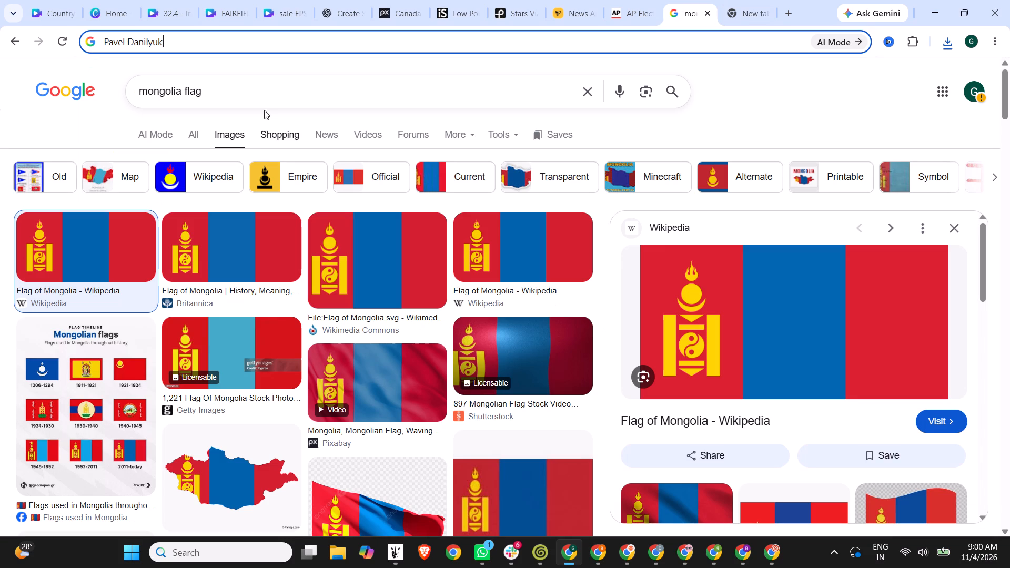
{"action": "left_click_drag", "start_coordinate": [181, 87], "coordinate": [122, 93]}
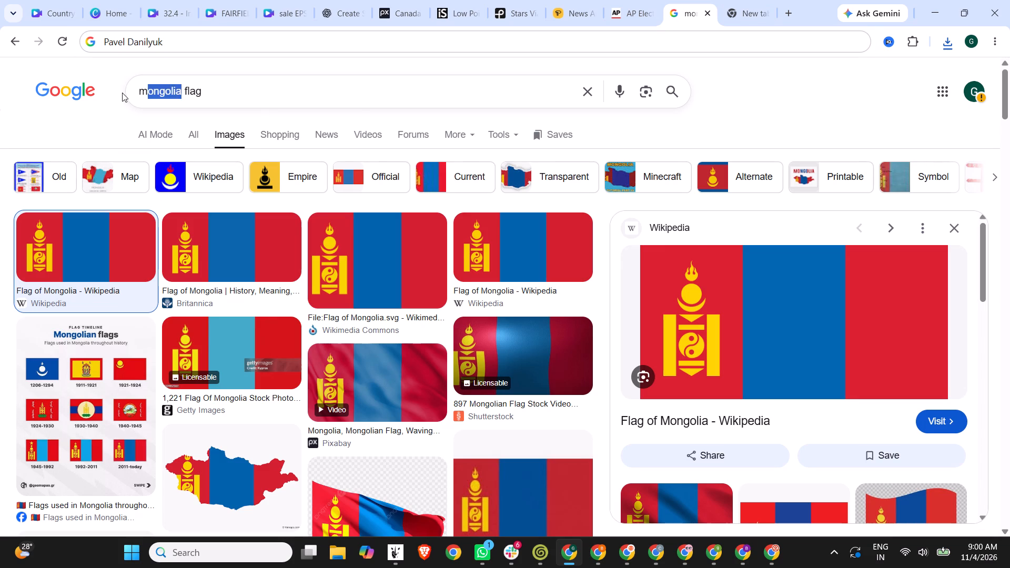
{"action": "left_click_drag", "start_coordinate": [122, 93], "coordinate": [110, 93]}
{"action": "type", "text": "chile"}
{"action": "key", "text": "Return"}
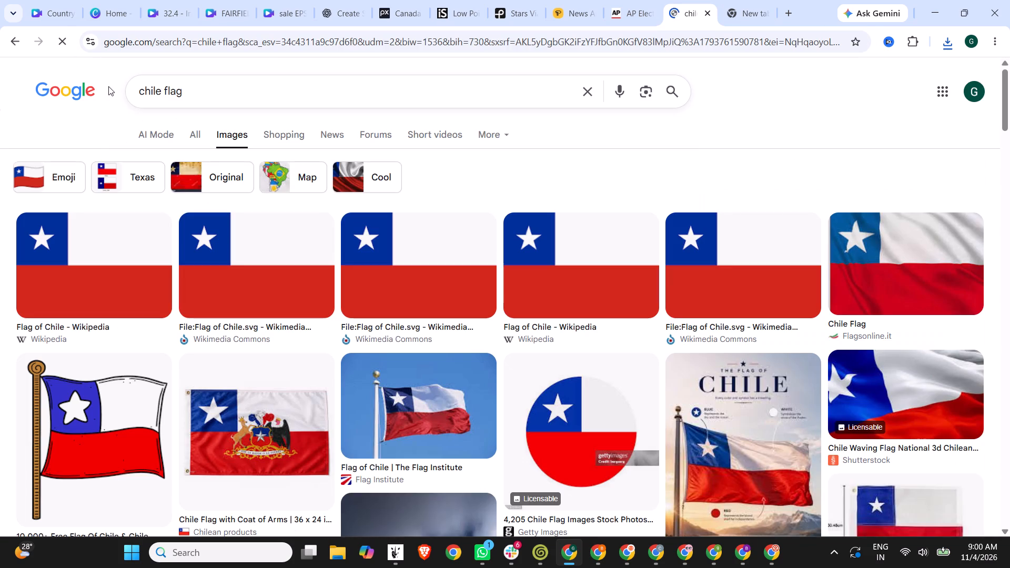
{"action": "left_click", "coordinate": [110, 250]}
{"action": "right_click", "coordinate": [770, 334]}
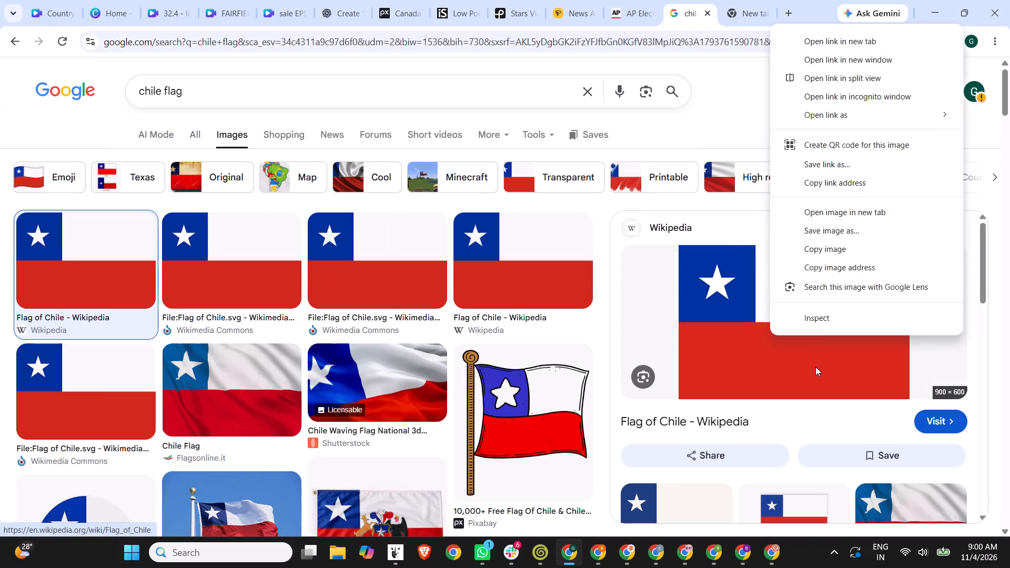
{"action": "left_click", "coordinate": [812, 249]}
Switch to the Country Facts design in Canva, paste the Chile flag, and shrink it to fit over the Mongolian flag beside the CHILE title.
{"action": "left_click", "coordinate": [67, 0]}
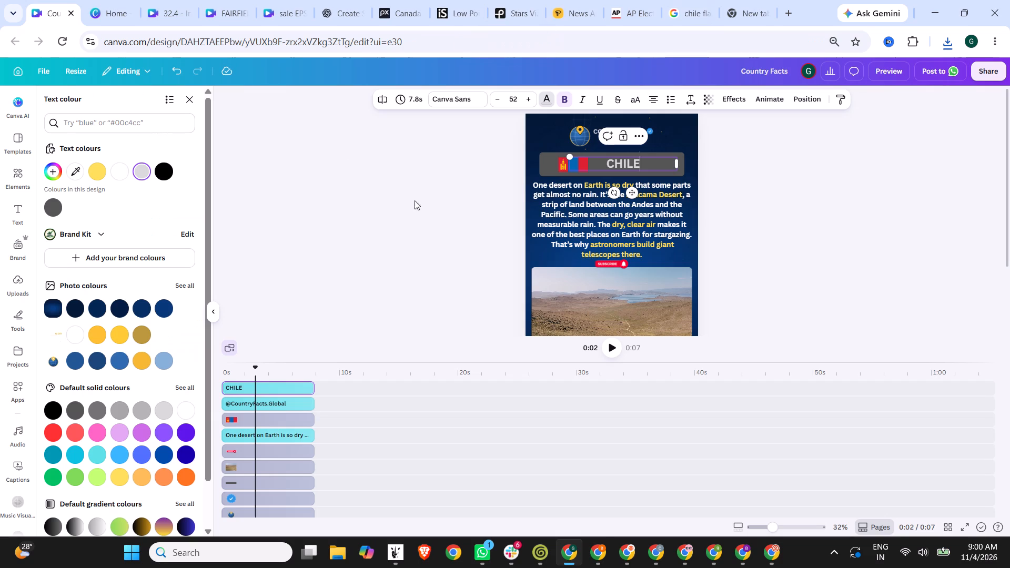
{"action": "left_click", "coordinate": [585, 216]}
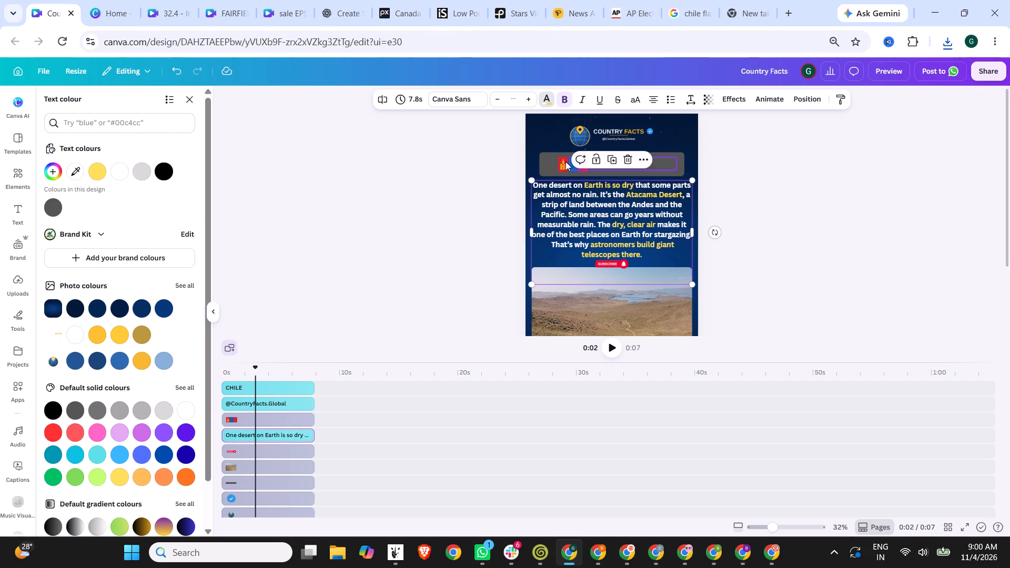
{"action": "left_click", "coordinate": [568, 162]}
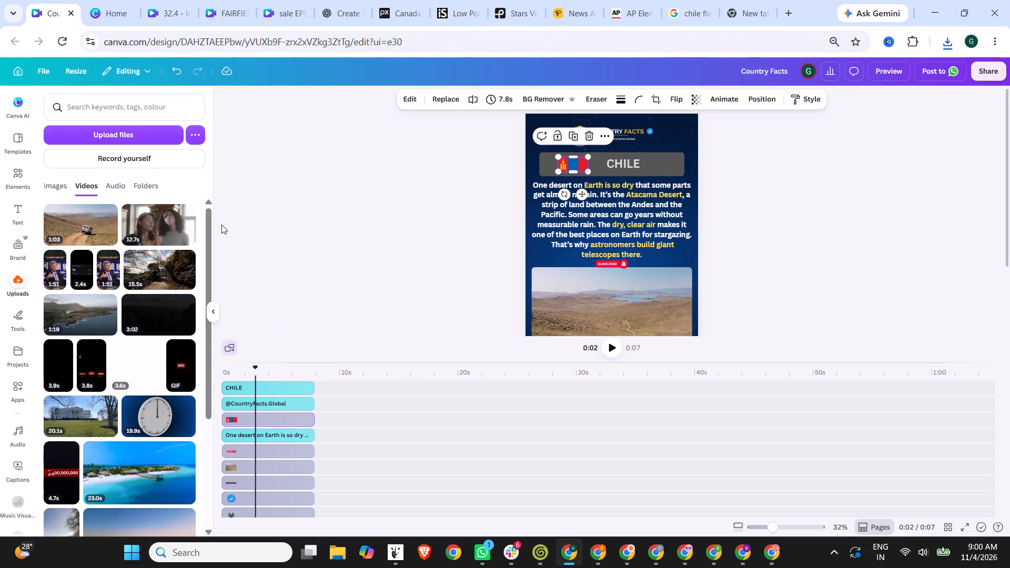
{"action": "key", "text": "ctrl+v"}
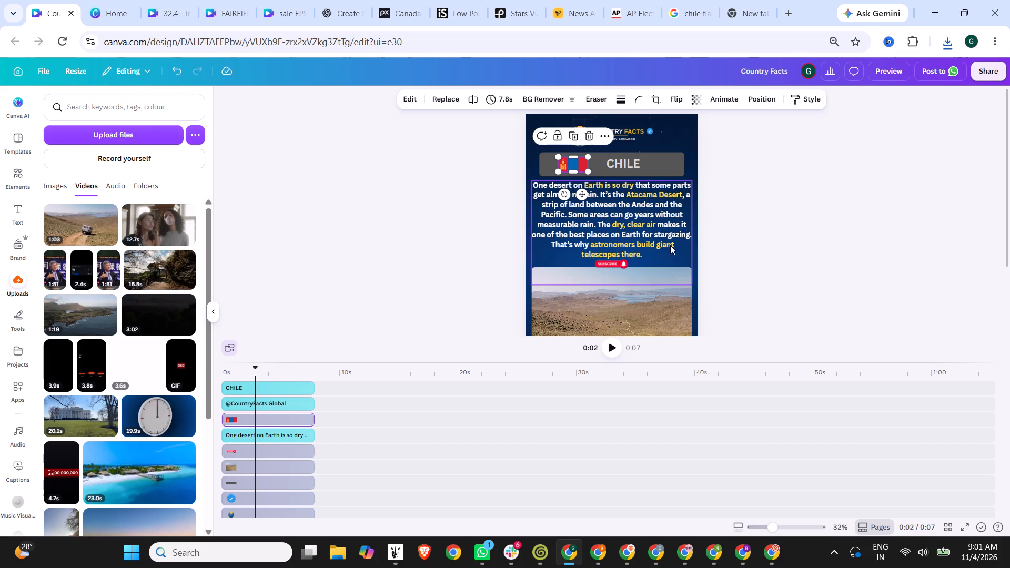
{"action": "left_click_drag", "start_coordinate": [631, 298], "coordinate": [636, 222]}
{"action": "left_click_drag", "start_coordinate": [670, 228], "coordinate": [600, 182]}
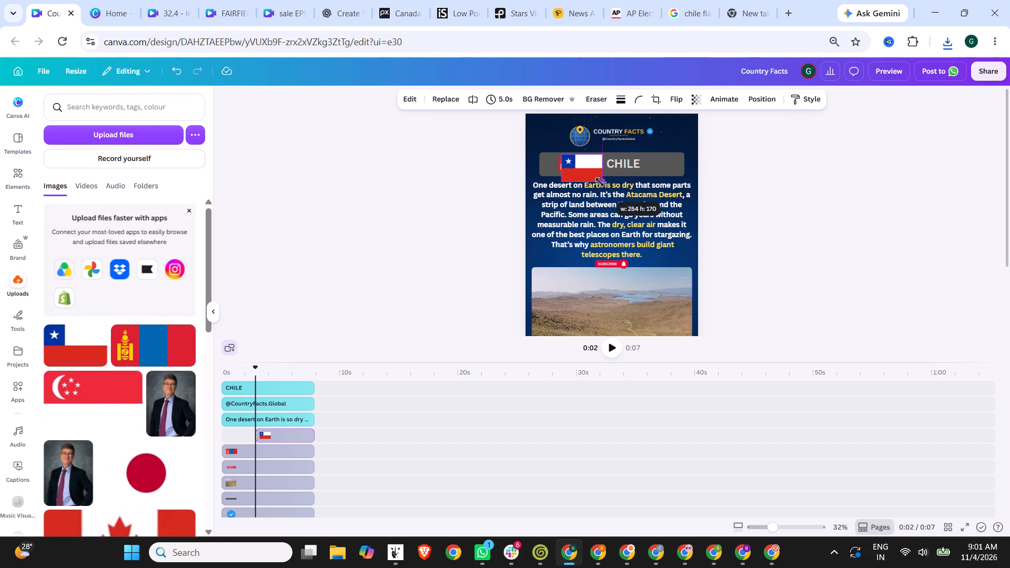
{"action": "left_click_drag", "start_coordinate": [600, 182], "coordinate": [591, 173]}
{"action": "left_click_drag", "start_coordinate": [592, 175], "coordinate": [587, 172]}
{"action": "left_click", "coordinate": [585, 155]}
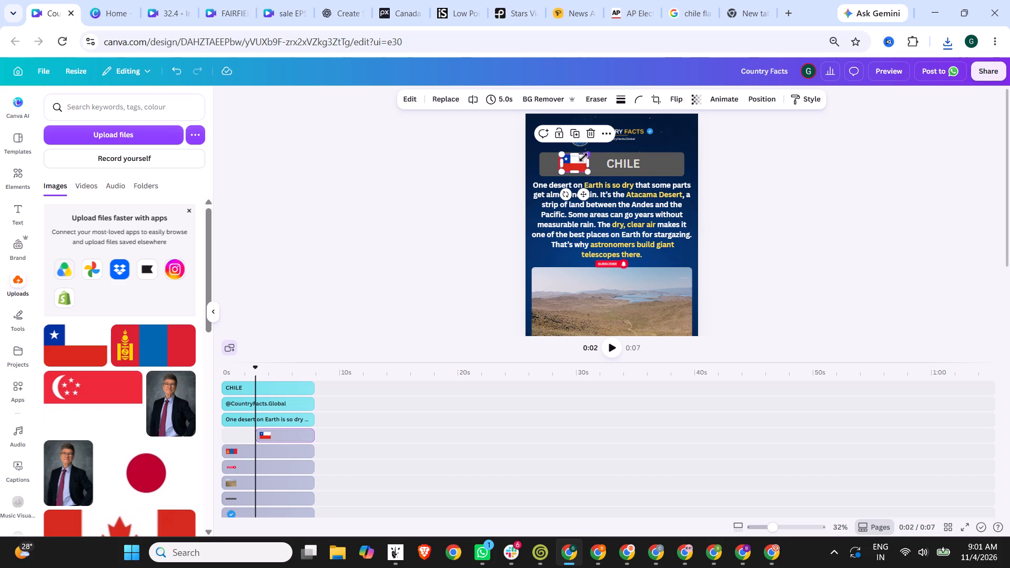
{"action": "left_click_drag", "start_coordinate": [577, 165], "coordinate": [583, 166]}
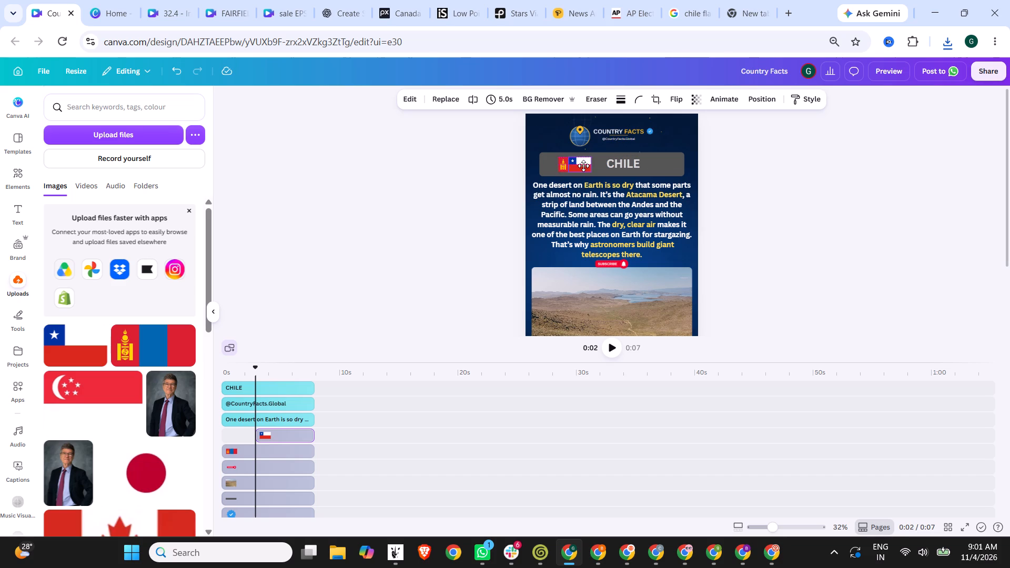
{"action": "left_click_drag", "start_coordinate": [583, 166], "coordinate": [585, 166]}
Delete the Mongolia flag behind the Chile flag in the title bar.
{"action": "left_click", "coordinate": [562, 166]}
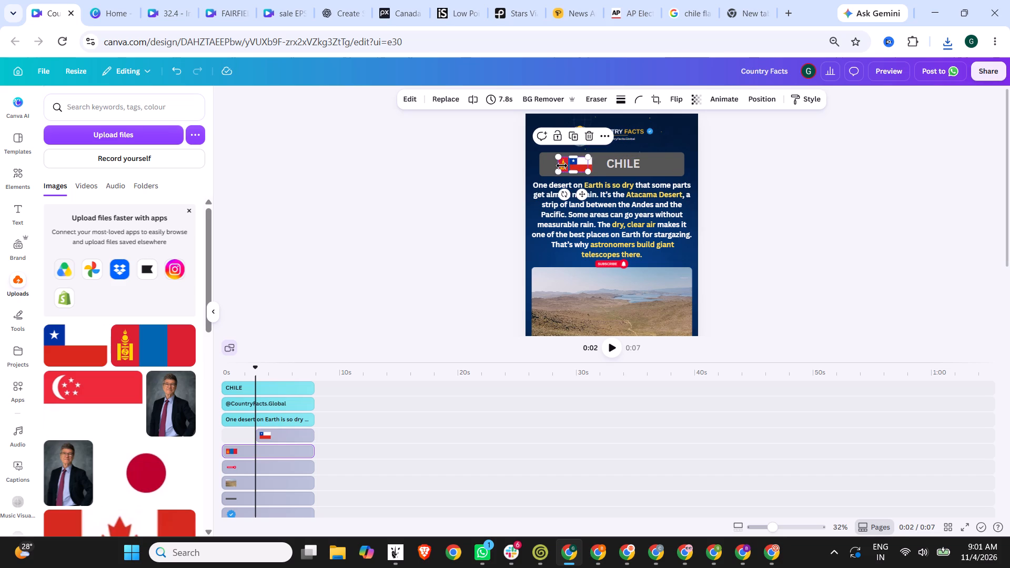
{"action": "key", "text": "Delete"}
Duplicate the CHILE title text, change the copy to "IN", narrow its box and place it in the title bar before the flag.
{"action": "left_click", "coordinate": [643, 162]}
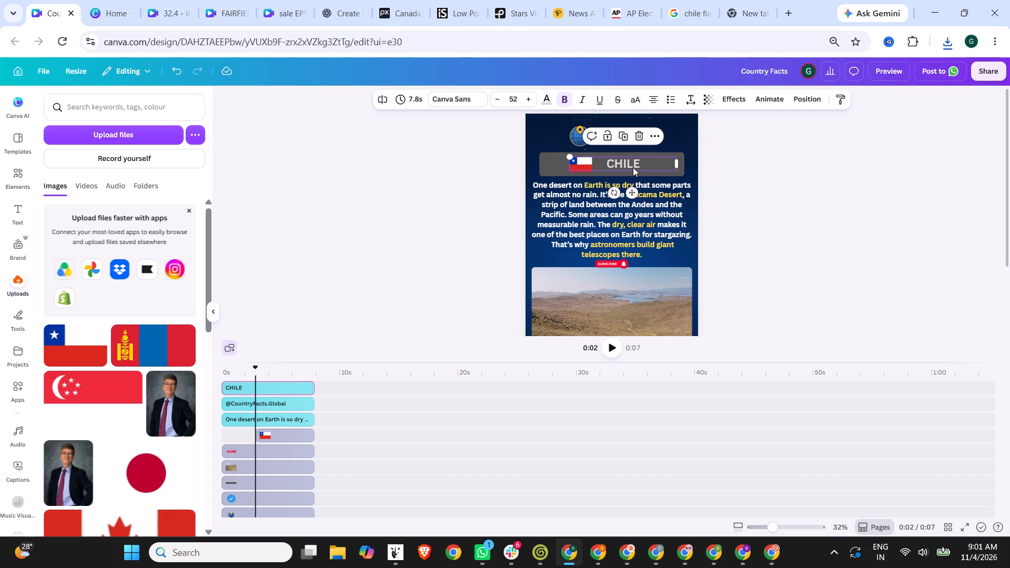
{"action": "key", "text": "ctrl+c"}
{"action": "key", "text": "ctrl+v"}
{"action": "left_click_drag", "start_coordinate": [636, 169], "coordinate": [581, 168]}
{"action": "left_click_drag", "start_coordinate": [623, 166], "coordinate": [569, 167]}
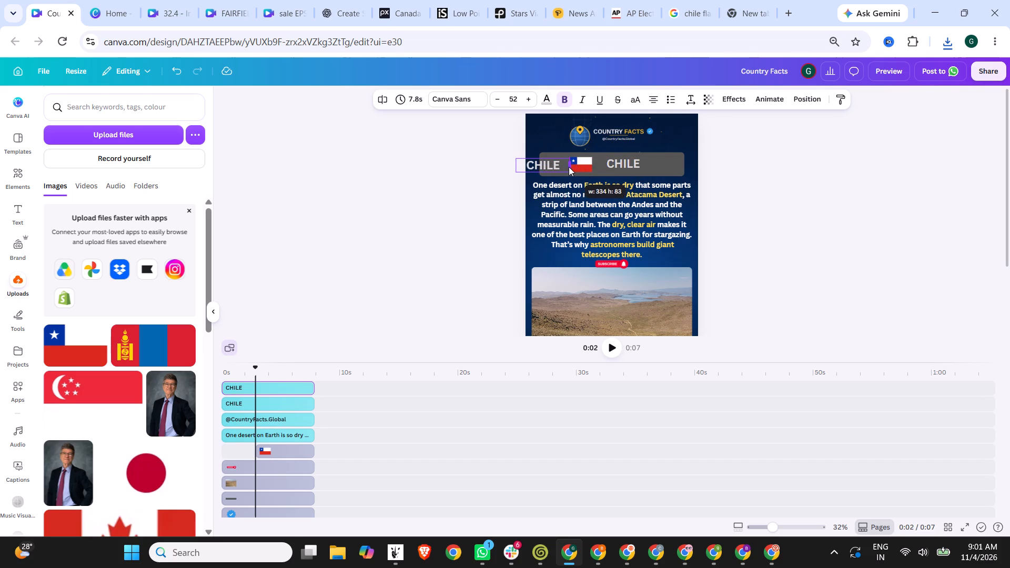
{"action": "left_click_drag", "start_coordinate": [569, 167], "coordinate": [566, 167]}
{"action": "double_click", "coordinate": [537, 170]}
{"action": "type", "text": "IN"}
{"action": "left_click_drag", "start_coordinate": [567, 163], "coordinate": [540, 164]}
{"action": "left_click_drag", "start_coordinate": [532, 158], "coordinate": [533, 157]}
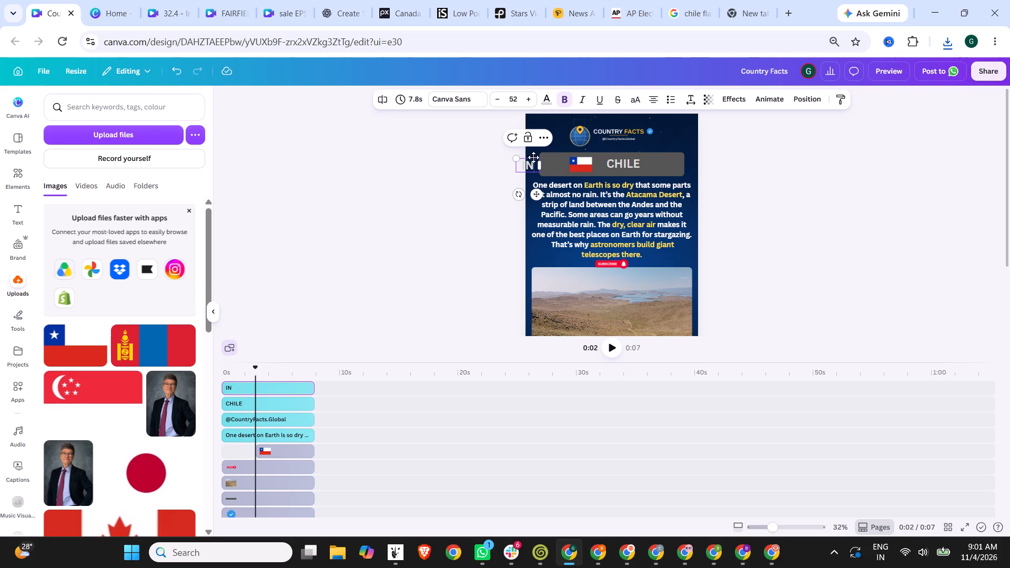
{"action": "left_click_drag", "start_coordinate": [533, 157], "coordinate": [558, 156]}
{"action": "left_click", "coordinate": [689, 153]}
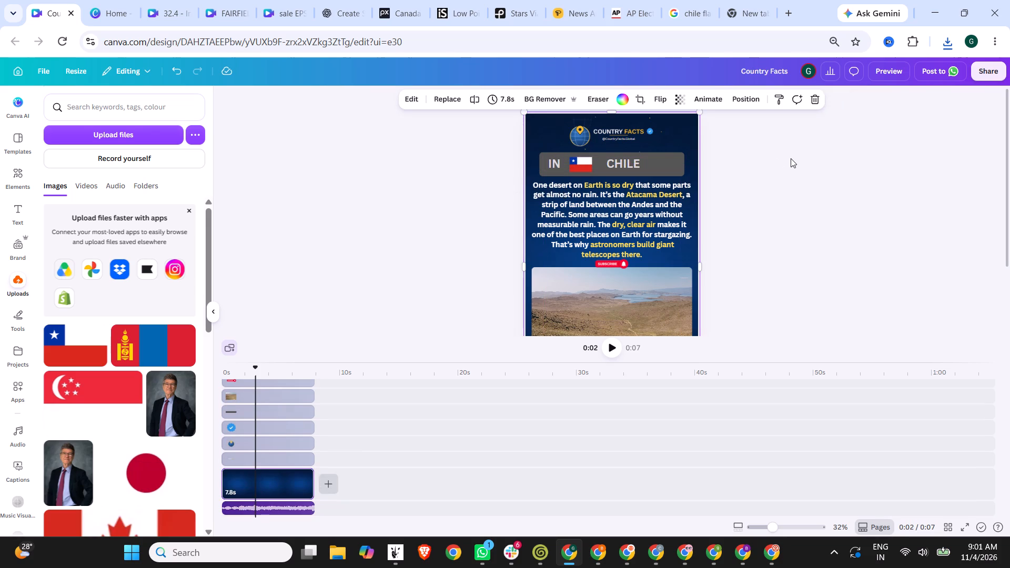
Check how IN, the flag and CHILE line up in the title bar and review the layout down to the desert video.
{"action": "left_click", "coordinate": [556, 164]}
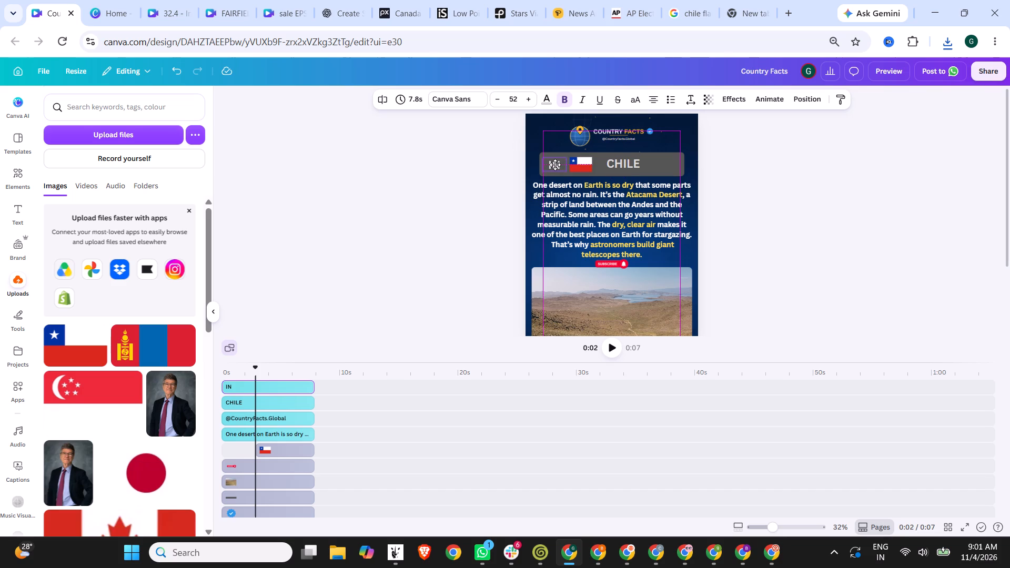
{"action": "left_click", "coordinate": [836, 161]}
{"action": "scroll", "coordinate": [683, 221], "scroll_direction": "up", "scroll_amount": 4, "text": "ctrl"}
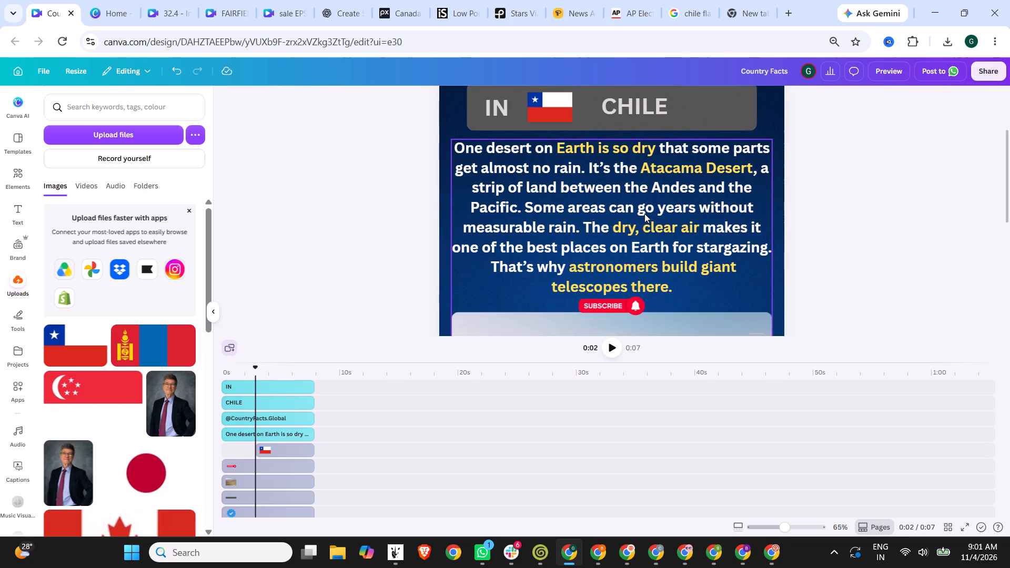
{"action": "left_click", "coordinate": [501, 105]}
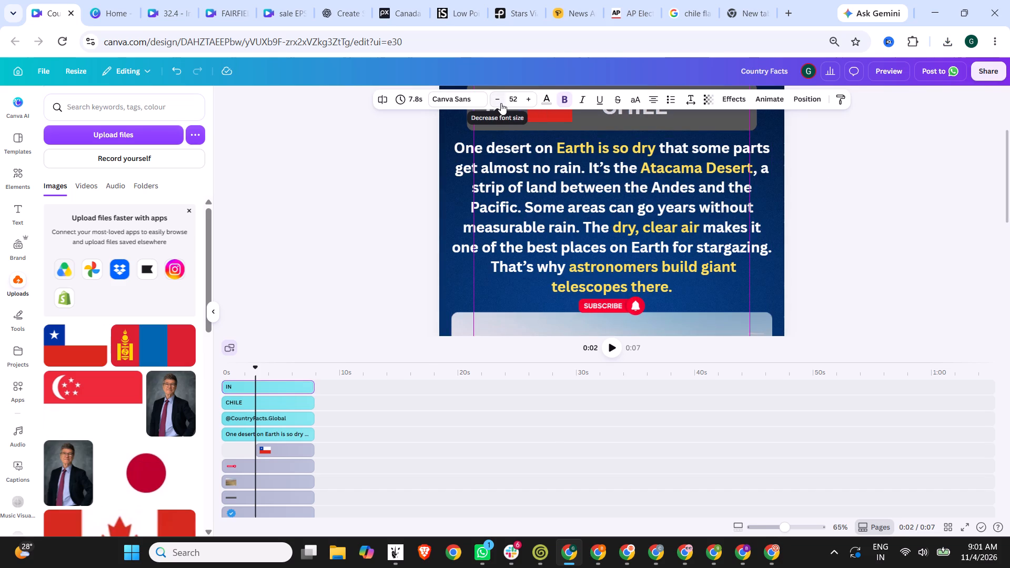
{"action": "left_click", "coordinate": [937, 150]}
{"action": "scroll", "coordinate": [610, 192], "scroll_direction": "up", "scroll_amount": 1}
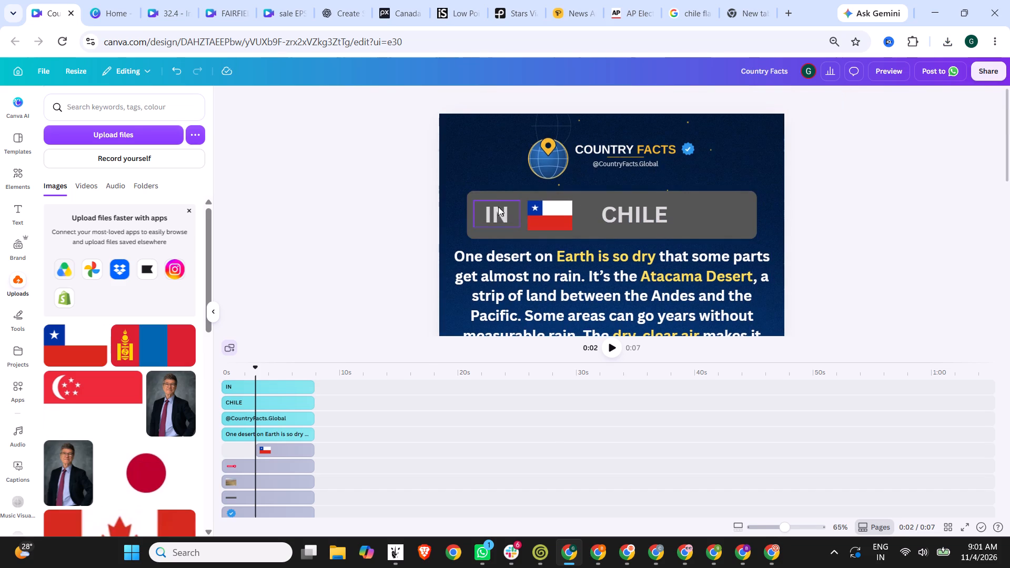
{"action": "left_click", "coordinate": [497, 211]}
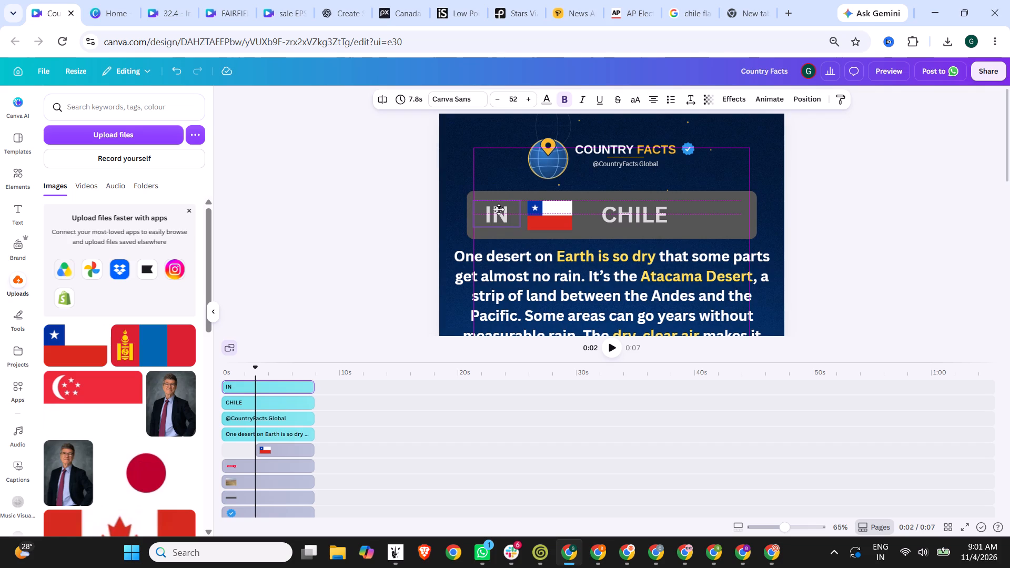
{"action": "left_click", "coordinate": [991, 215]}
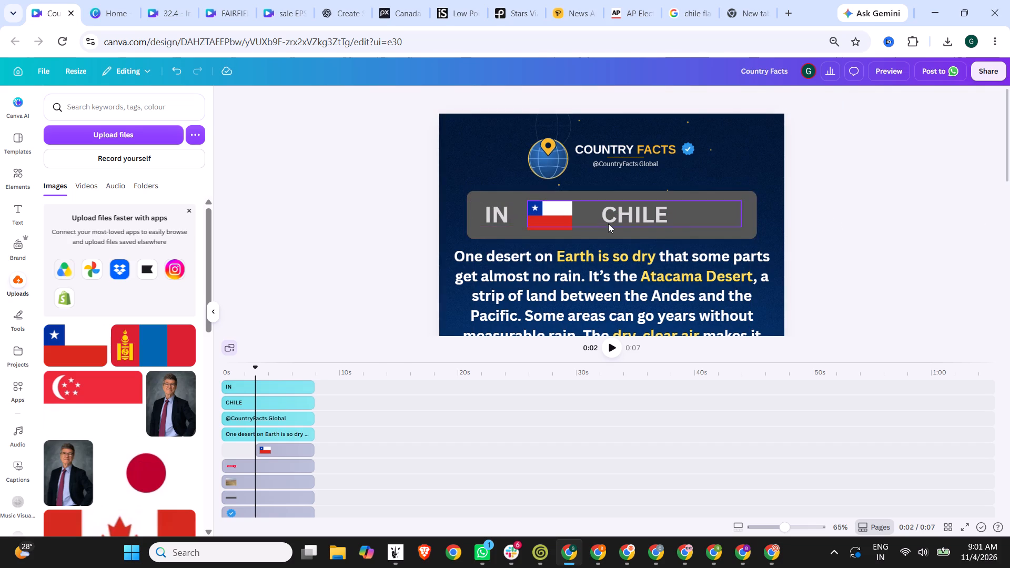
{"action": "scroll", "coordinate": [668, 257], "scroll_direction": "down", "scroll_amount": 4}
{"action": "scroll", "coordinate": [668, 252], "scroll_direction": "down", "scroll_amount": 4, "text": "ctrl"}
{"action": "scroll", "coordinate": [831, 251], "scroll_direction": "down", "scroll_amount": 3}
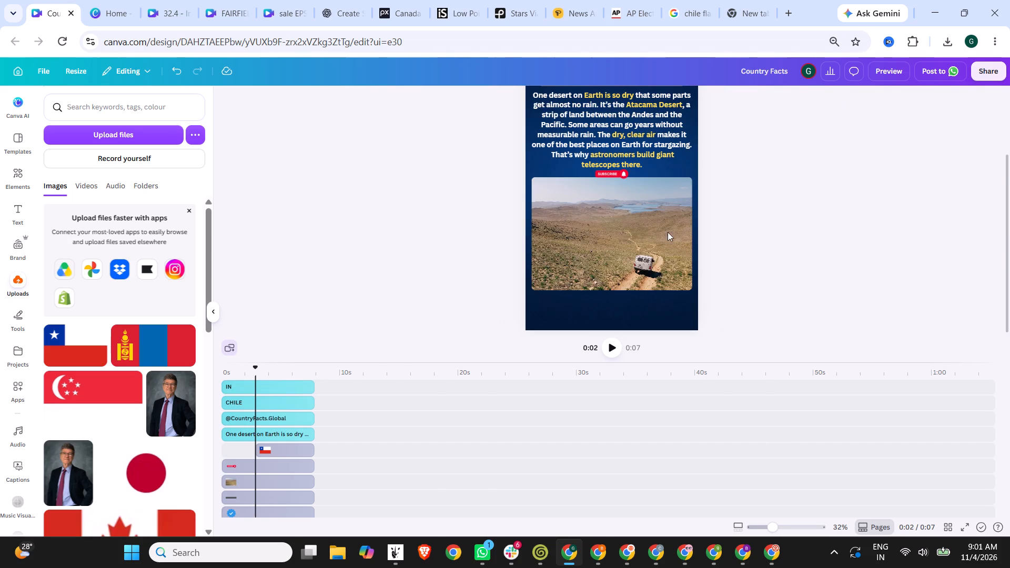
{"action": "scroll", "coordinate": [605, 228], "scroll_direction": "up", "scroll_amount": 4}
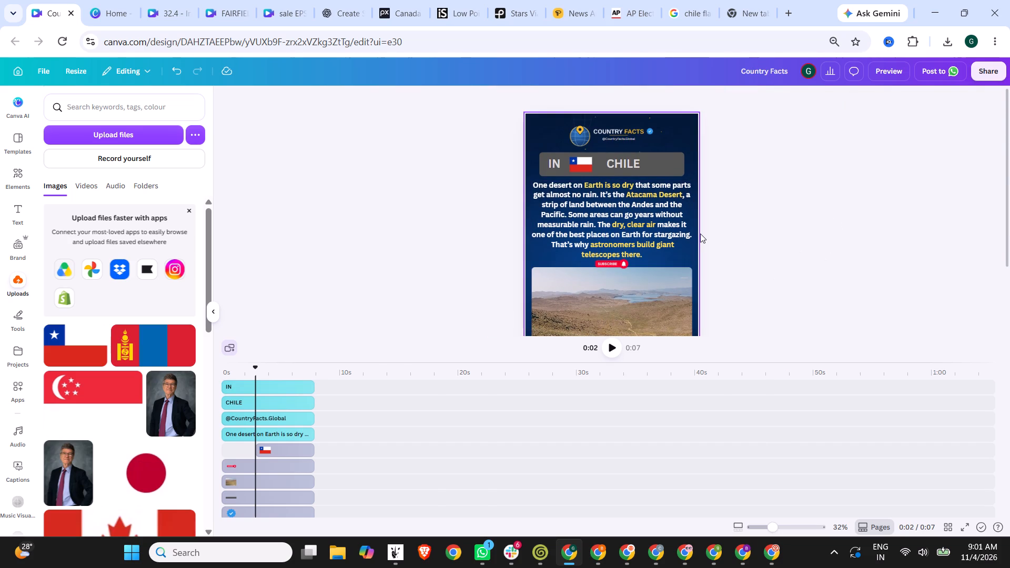
{"action": "scroll", "coordinate": [700, 234], "scroll_direction": "down", "scroll_amount": 9}
{"action": "scroll", "coordinate": [699, 234], "scroll_direction": "up", "scroll_amount": 6}
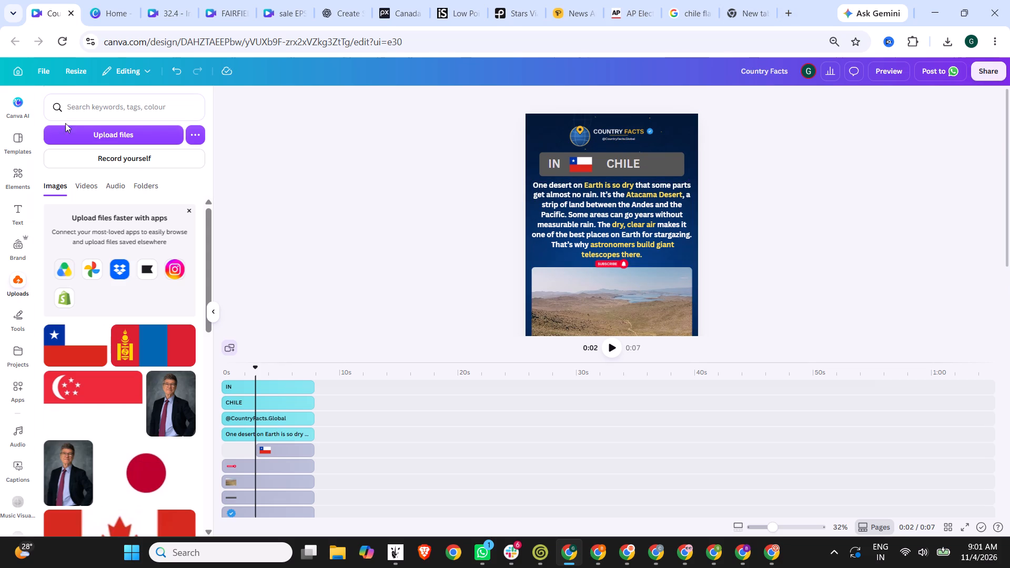
Upload the downloaded stargazing telescope video from Downloads and use it to replace the desert video in the frame.
{"action": "left_click", "coordinate": [96, 123]}
{"action": "left_click", "coordinate": [100, 135]}
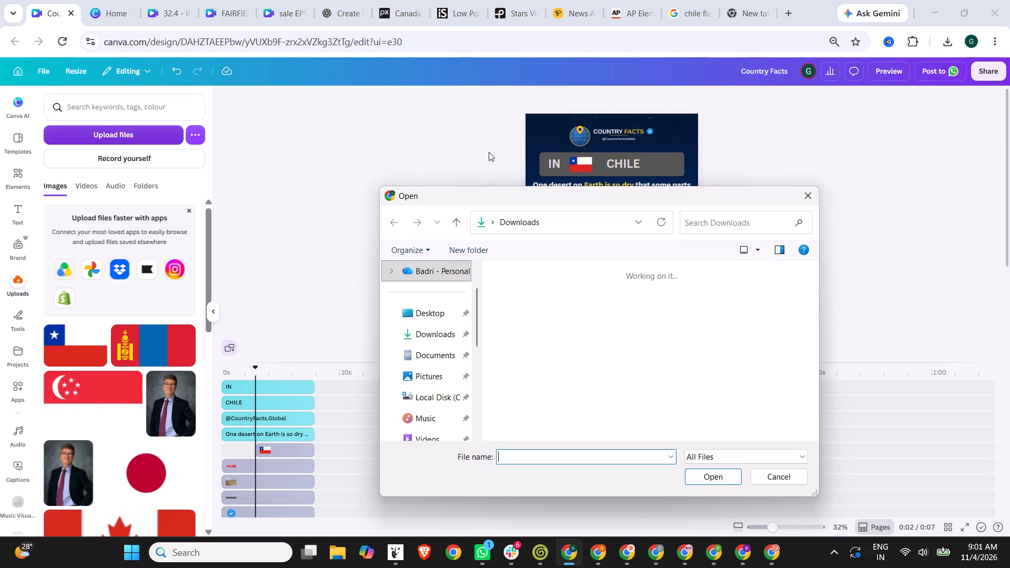
{"action": "double_click", "coordinate": [536, 317]}
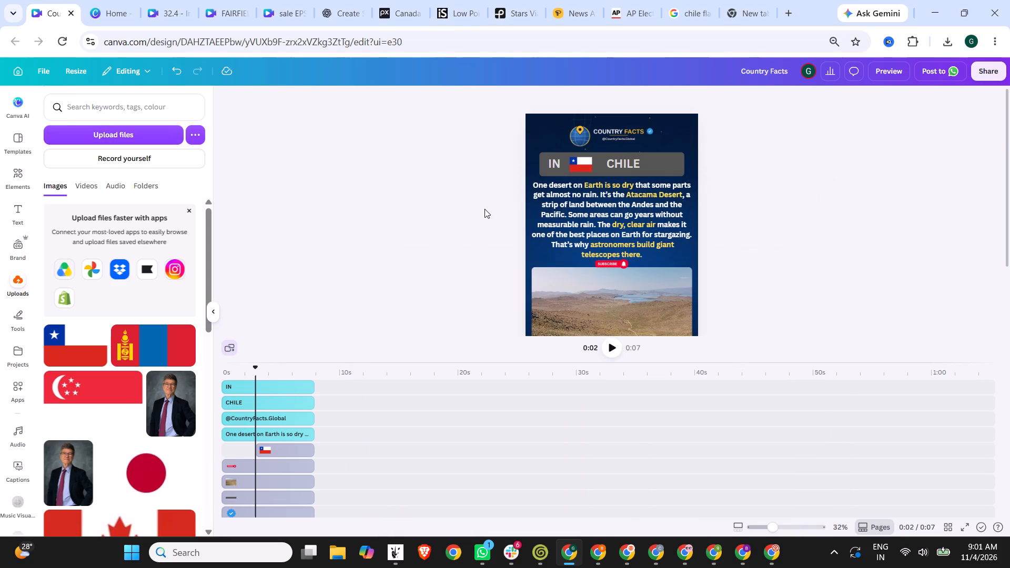
{"action": "scroll", "coordinate": [508, 238], "scroll_direction": "down", "scroll_amount": 2}
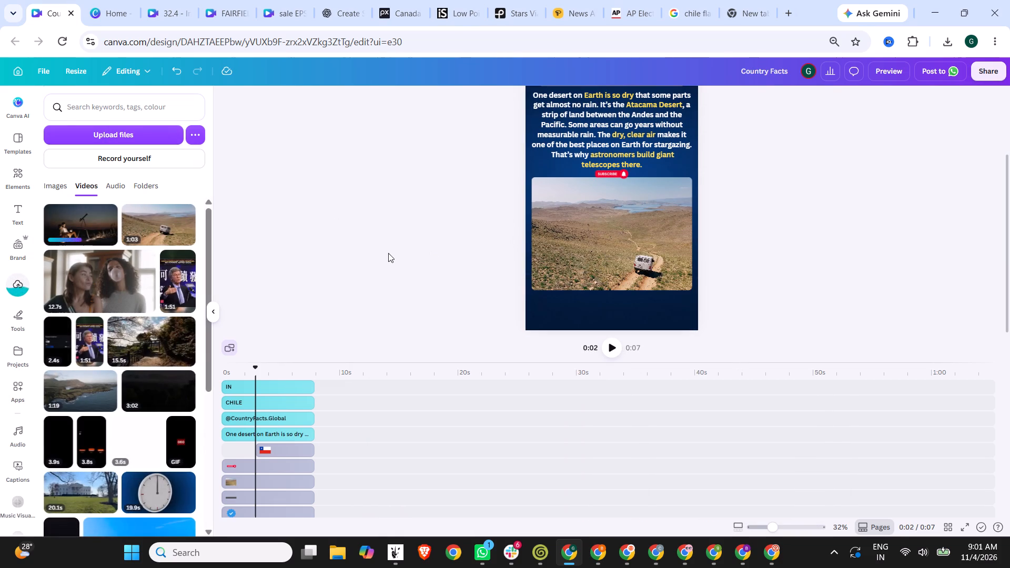
{"action": "left_click_drag", "start_coordinate": [89, 224], "coordinate": [606, 228]}
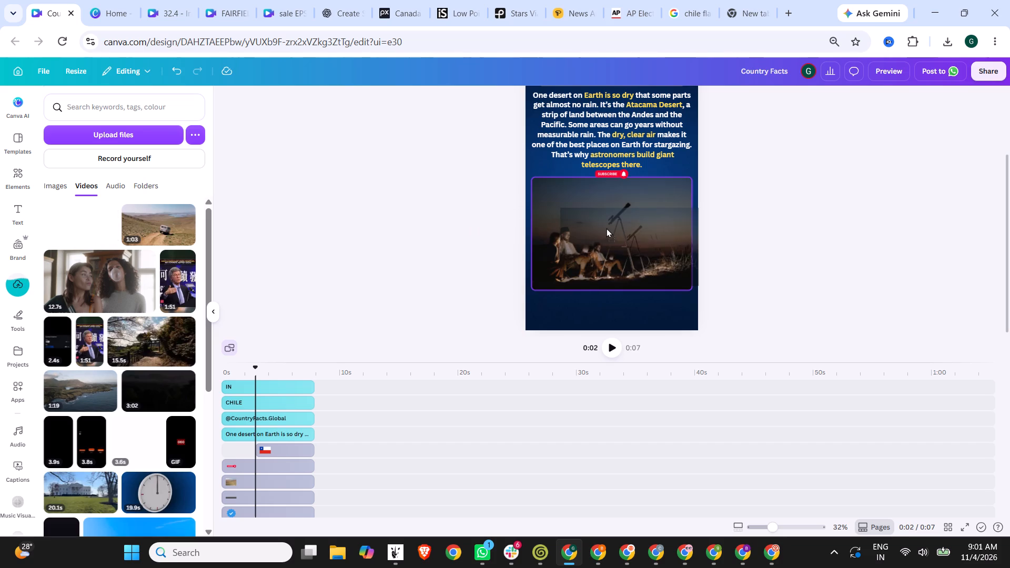
{"action": "left_click_drag", "start_coordinate": [606, 228], "coordinate": [607, 228]}
{"action": "left_click", "coordinate": [769, 225]}
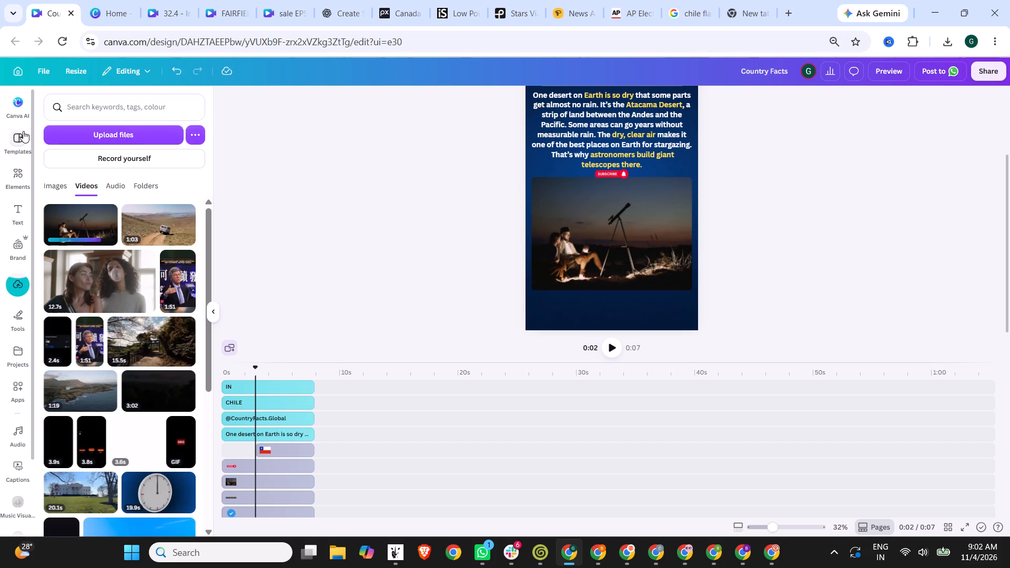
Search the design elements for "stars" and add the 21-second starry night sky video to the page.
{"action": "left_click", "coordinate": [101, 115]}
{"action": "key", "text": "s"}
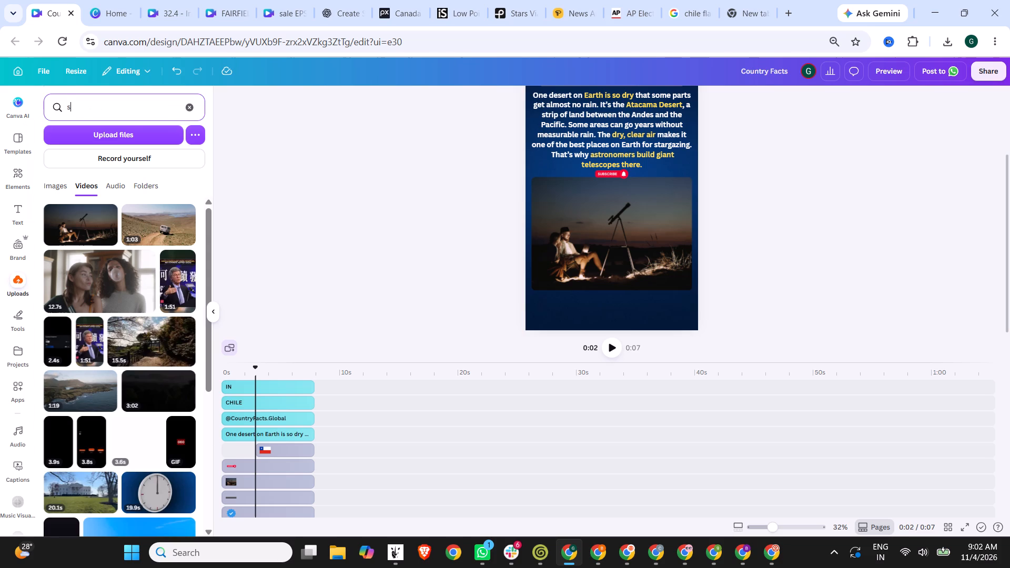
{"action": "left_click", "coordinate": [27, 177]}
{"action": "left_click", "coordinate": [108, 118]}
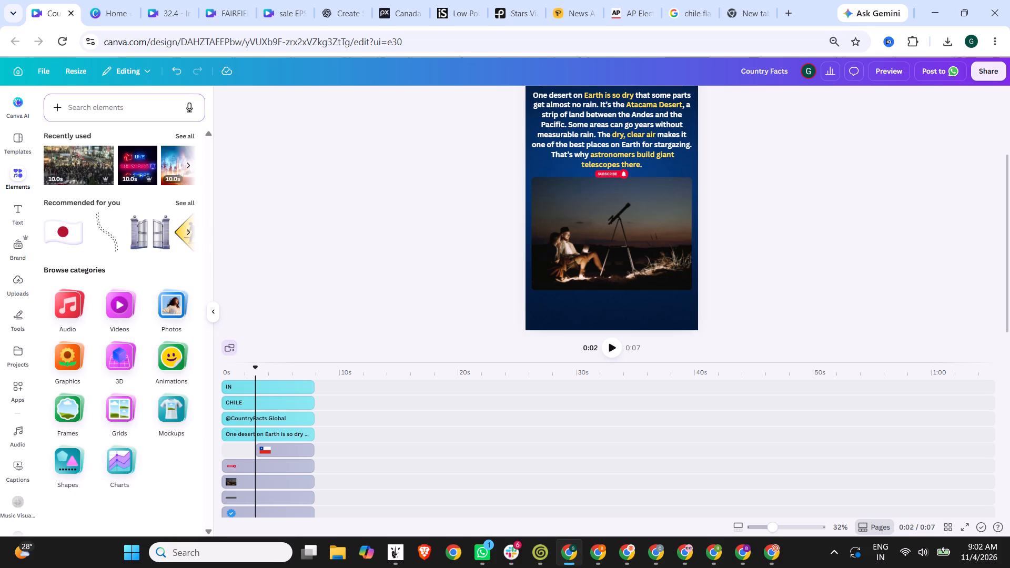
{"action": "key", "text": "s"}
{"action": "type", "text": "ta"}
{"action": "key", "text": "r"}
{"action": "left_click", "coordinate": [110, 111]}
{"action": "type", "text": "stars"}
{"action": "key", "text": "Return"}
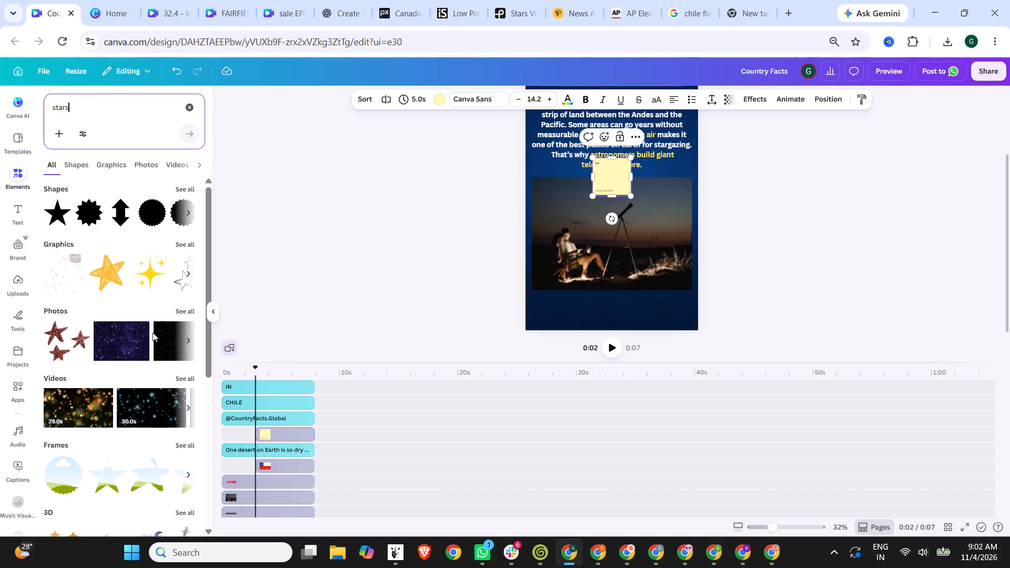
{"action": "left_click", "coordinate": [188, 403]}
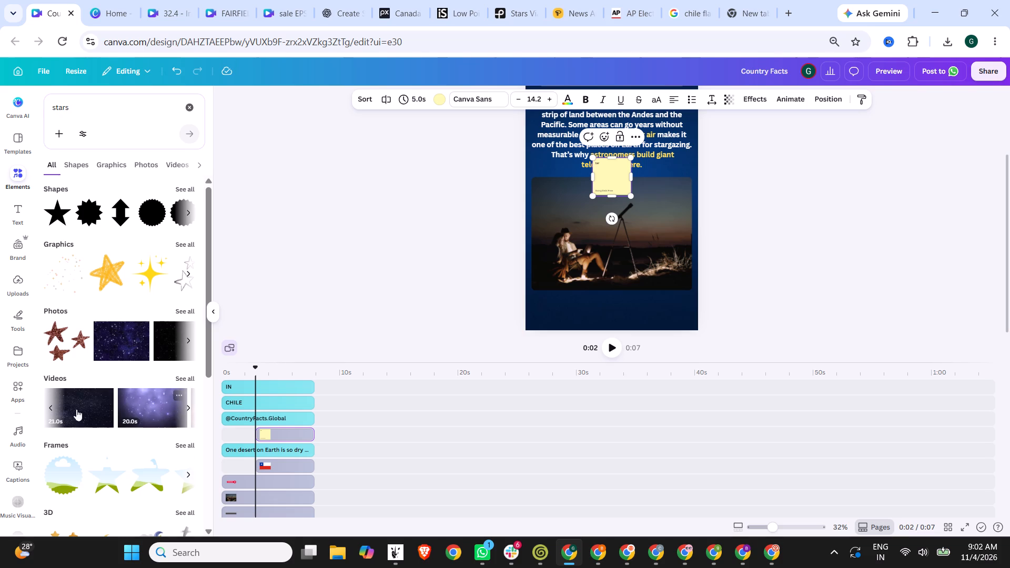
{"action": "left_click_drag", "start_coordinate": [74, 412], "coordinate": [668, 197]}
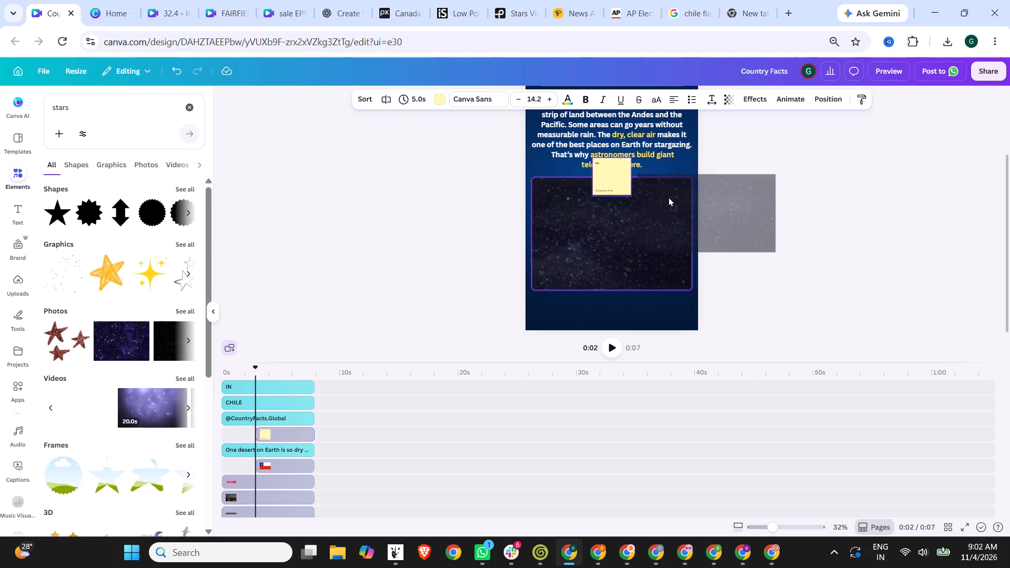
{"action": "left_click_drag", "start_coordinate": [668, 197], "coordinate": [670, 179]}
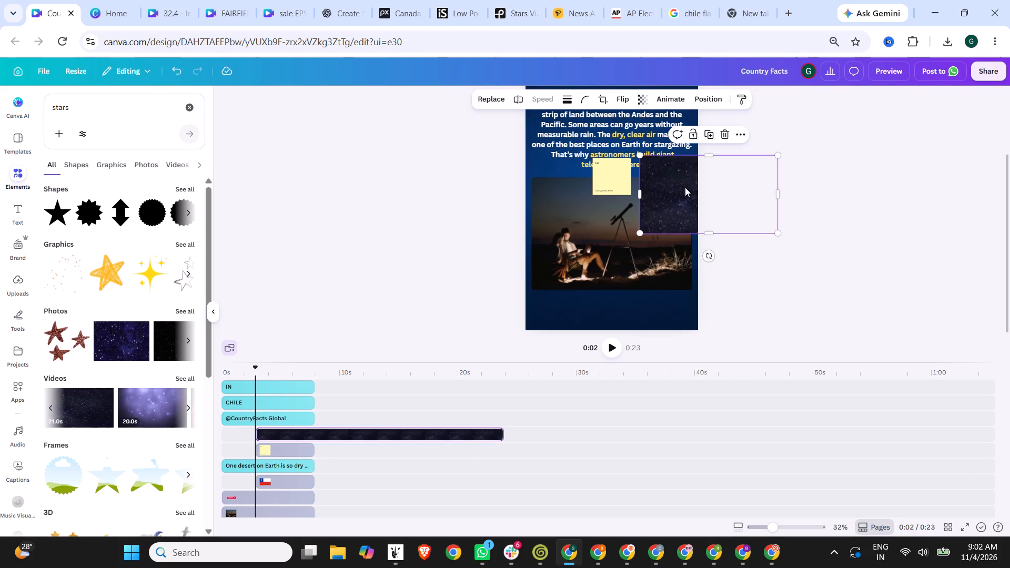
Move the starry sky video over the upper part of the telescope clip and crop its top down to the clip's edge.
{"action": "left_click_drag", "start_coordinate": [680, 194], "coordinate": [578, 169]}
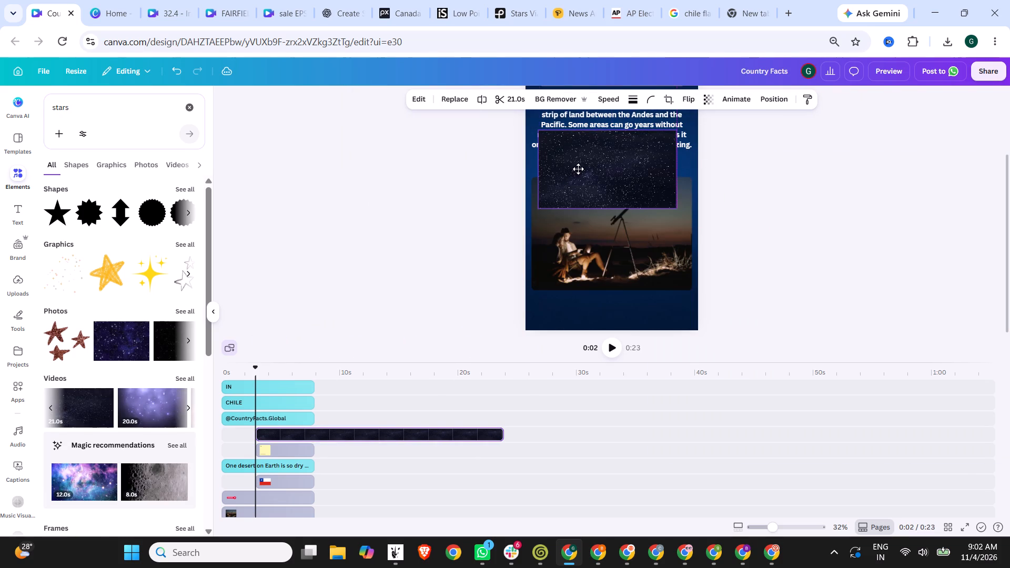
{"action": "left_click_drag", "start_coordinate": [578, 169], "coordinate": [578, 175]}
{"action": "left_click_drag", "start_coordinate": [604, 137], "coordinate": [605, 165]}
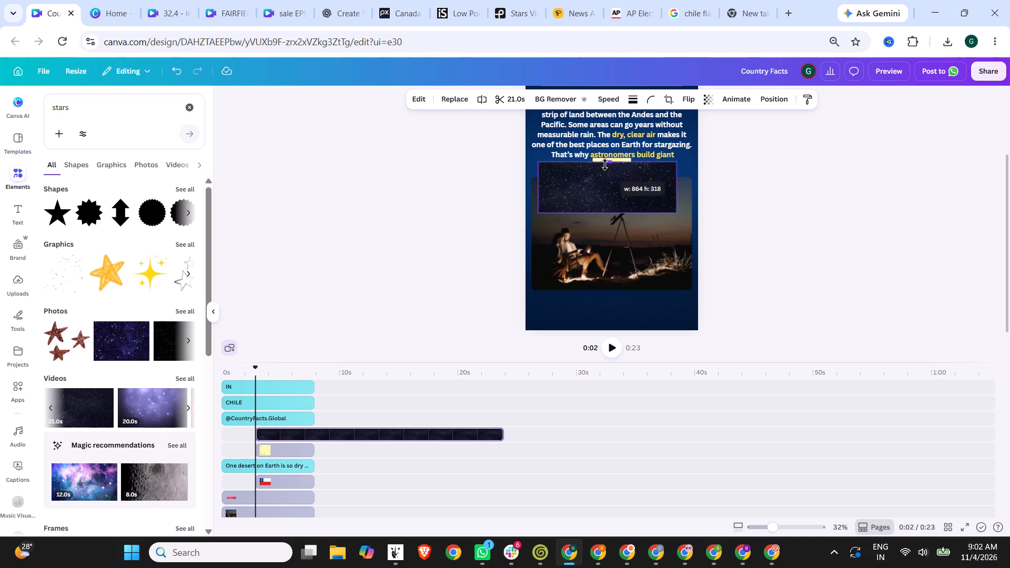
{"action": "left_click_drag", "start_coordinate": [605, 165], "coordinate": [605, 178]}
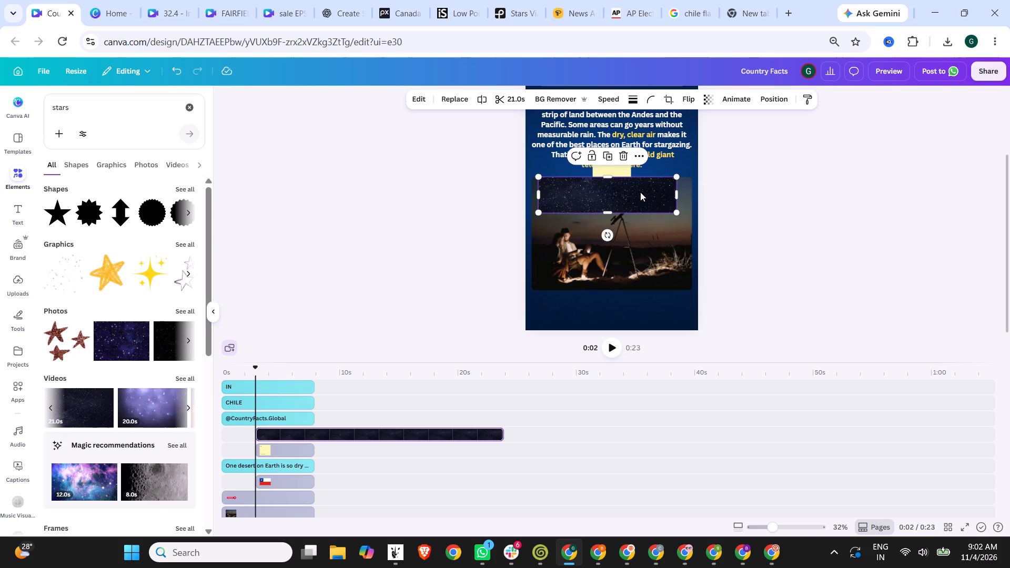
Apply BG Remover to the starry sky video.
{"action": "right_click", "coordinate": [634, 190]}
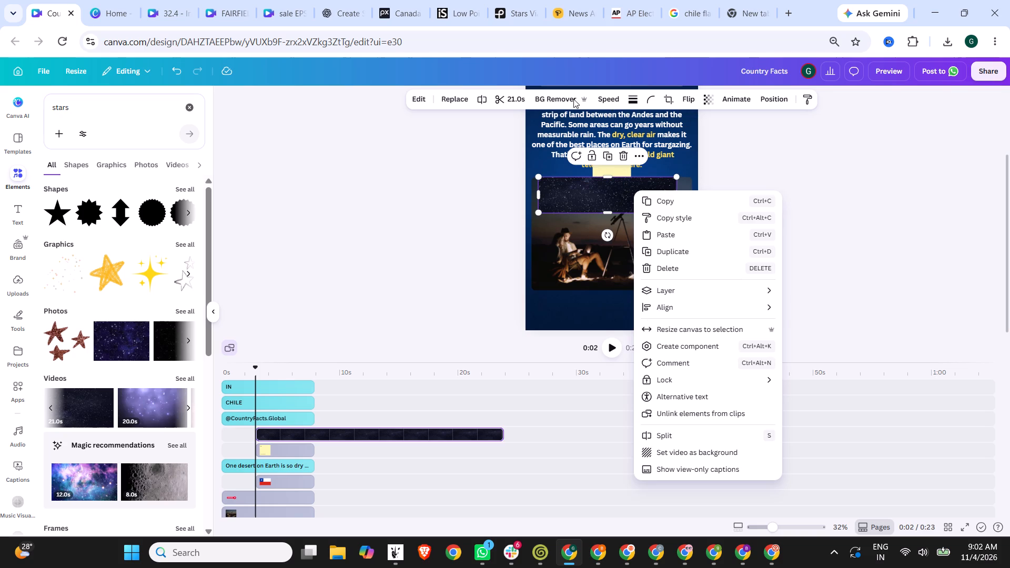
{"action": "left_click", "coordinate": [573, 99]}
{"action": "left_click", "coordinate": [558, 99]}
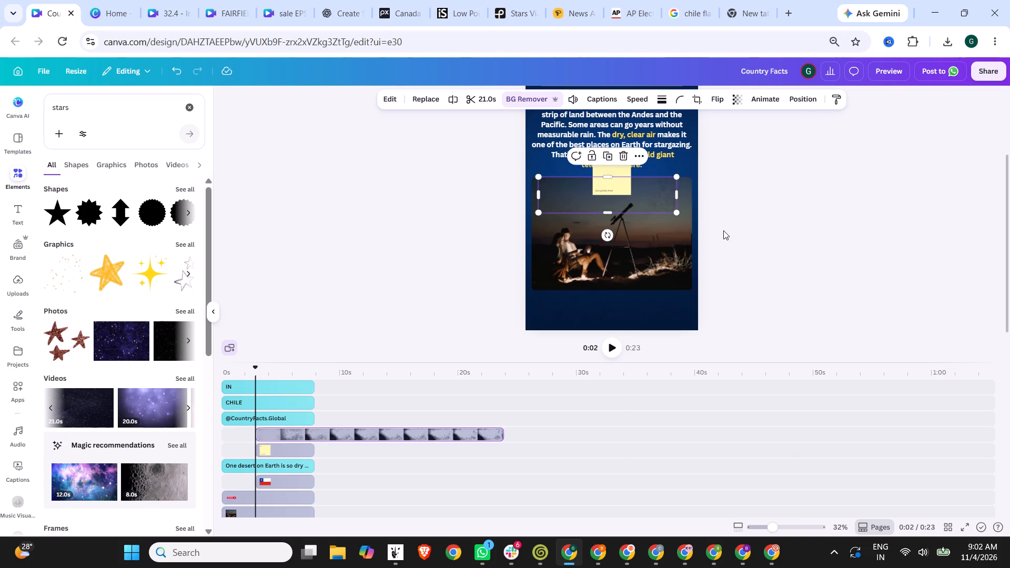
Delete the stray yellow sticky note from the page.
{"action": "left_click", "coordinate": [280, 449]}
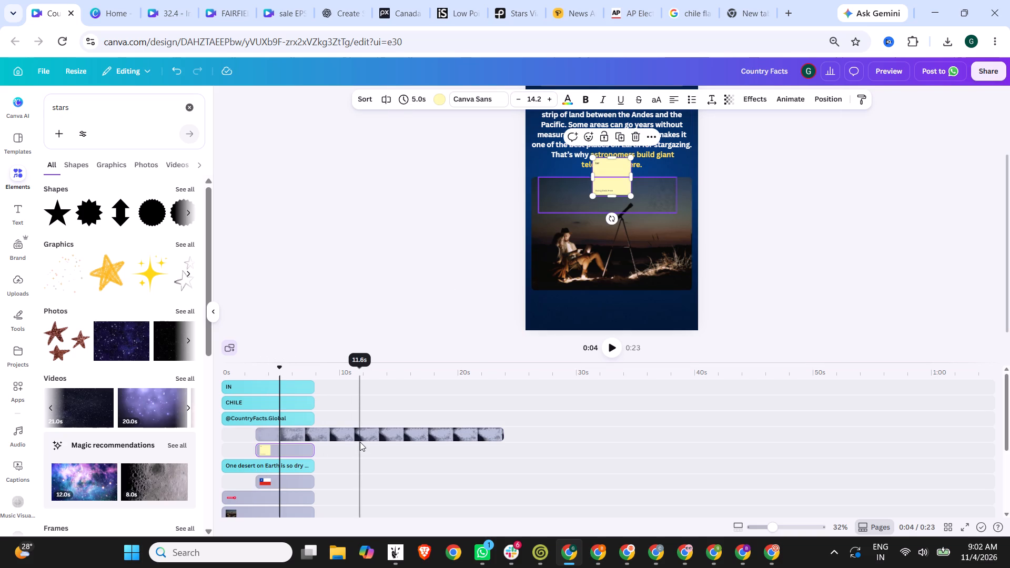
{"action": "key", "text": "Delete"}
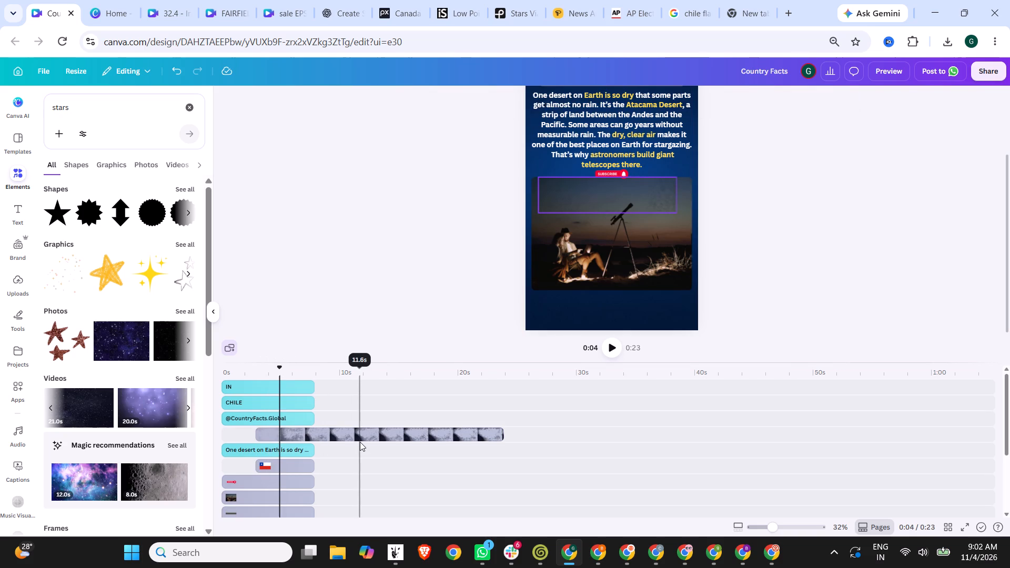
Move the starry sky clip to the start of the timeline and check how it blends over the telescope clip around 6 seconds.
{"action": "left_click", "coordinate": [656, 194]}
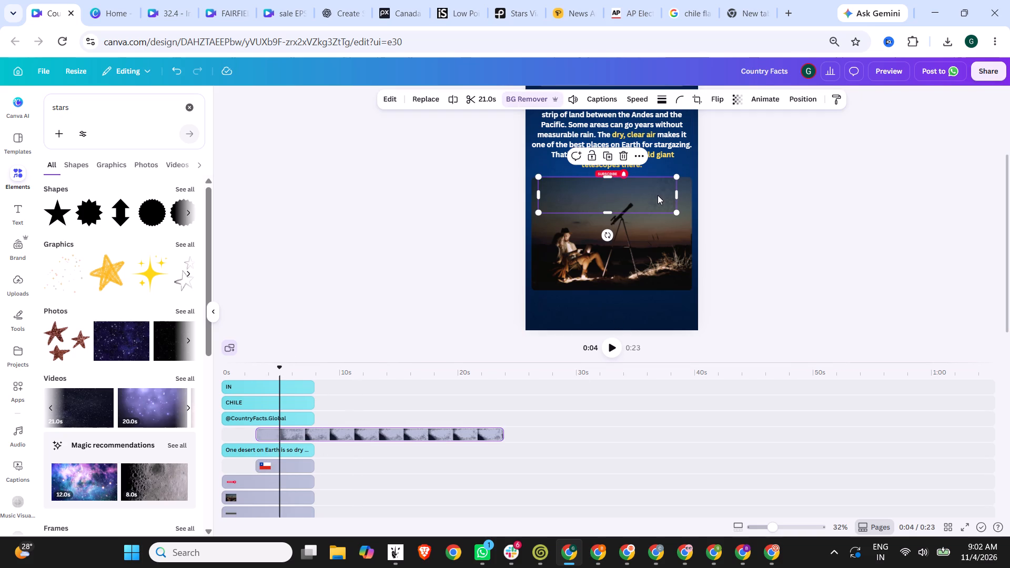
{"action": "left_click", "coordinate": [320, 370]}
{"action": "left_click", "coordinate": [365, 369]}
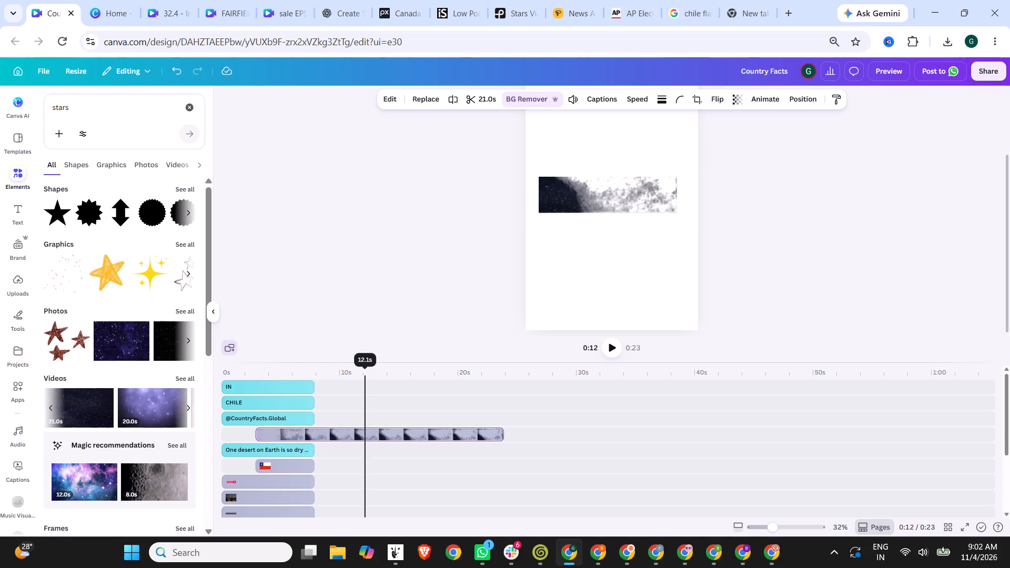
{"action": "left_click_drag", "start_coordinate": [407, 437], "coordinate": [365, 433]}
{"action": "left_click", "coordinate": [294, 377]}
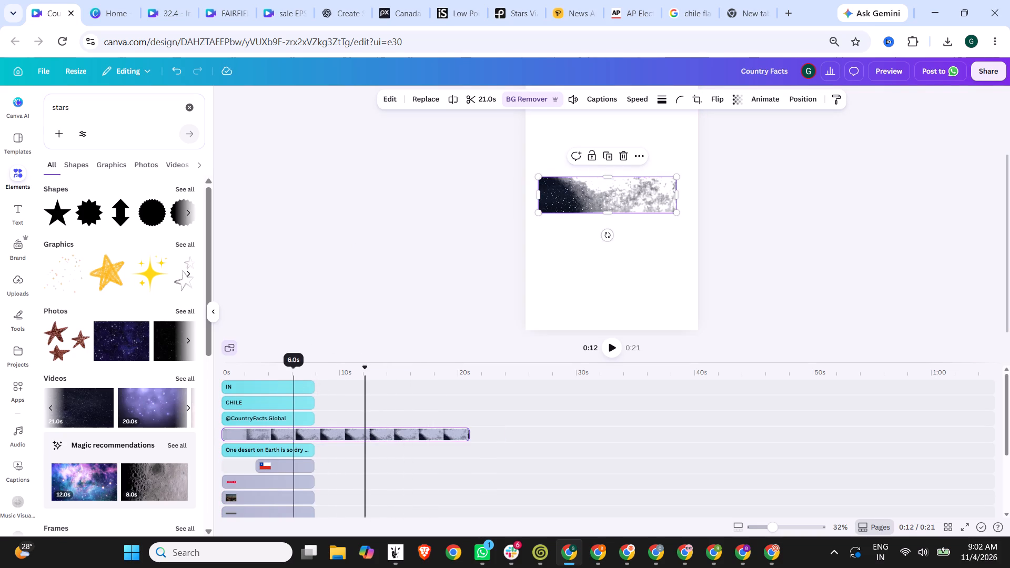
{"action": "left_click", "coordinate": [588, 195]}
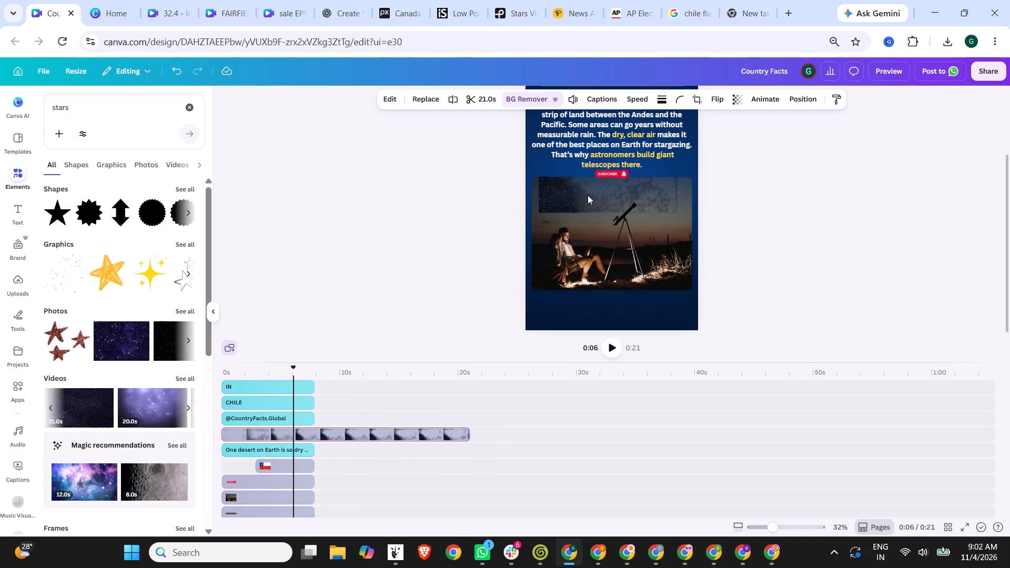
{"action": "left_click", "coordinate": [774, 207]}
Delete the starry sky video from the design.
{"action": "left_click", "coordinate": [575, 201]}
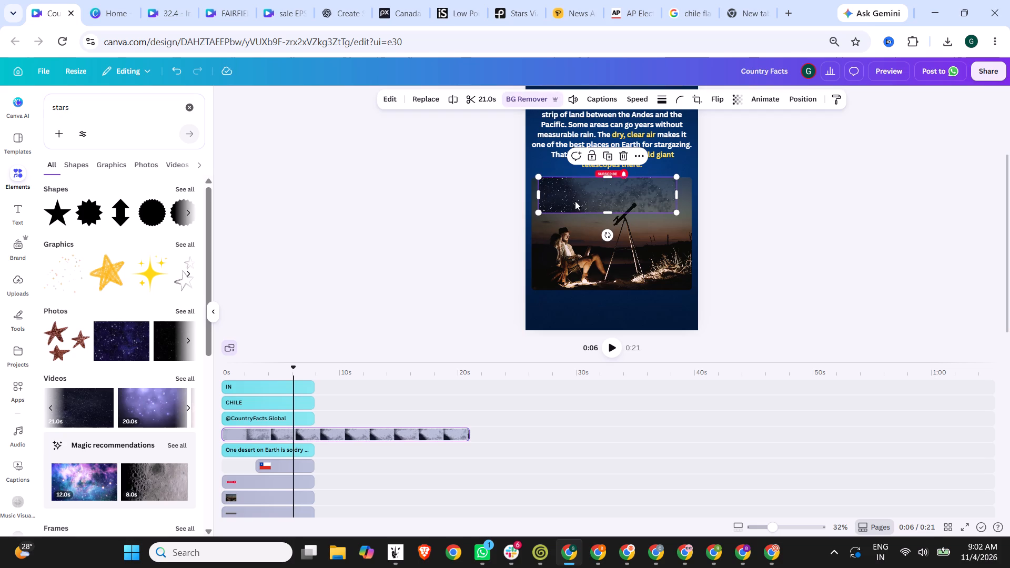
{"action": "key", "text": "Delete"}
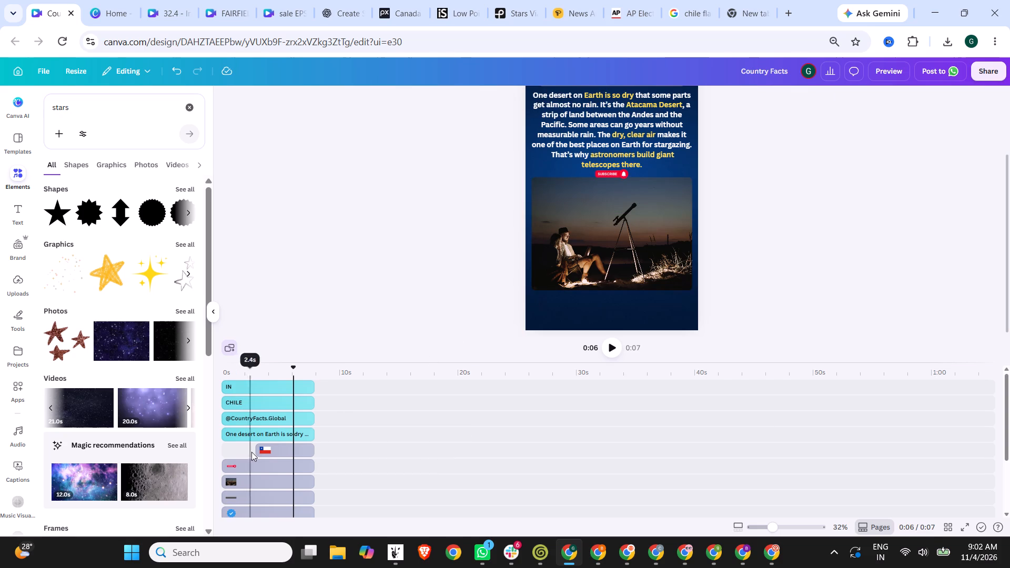
Extend the Chile flag's clip back to the start of the timeline so it lasts the full 7.8 seconds, matching the other layers.
{"action": "left_click_drag", "start_coordinate": [259, 450], "coordinate": [235, 451]}
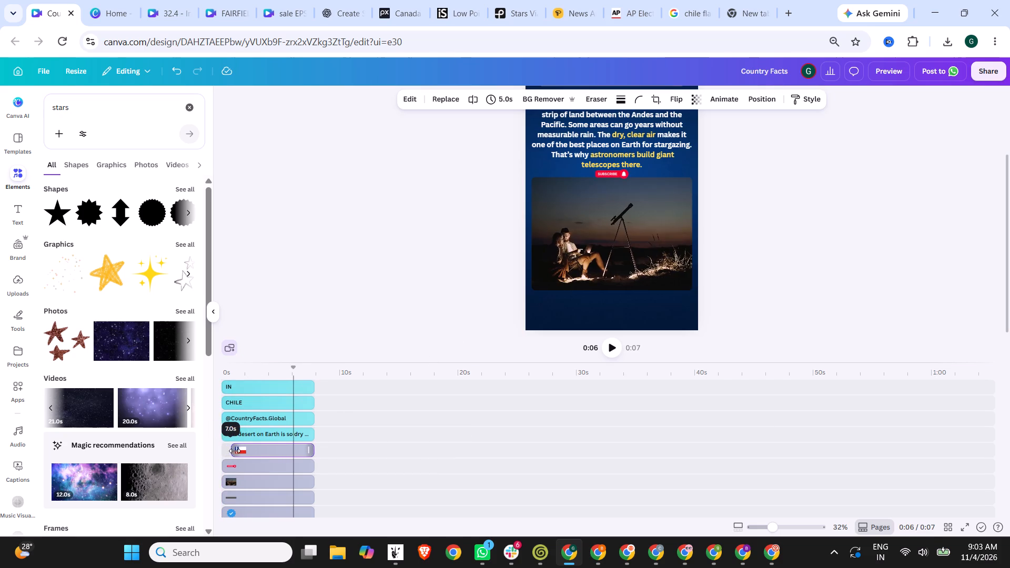
{"action": "left_click_drag", "start_coordinate": [235, 451], "coordinate": [226, 451]}
{"action": "scroll", "coordinate": [397, 421], "scroll_direction": "down", "scroll_amount": 2}
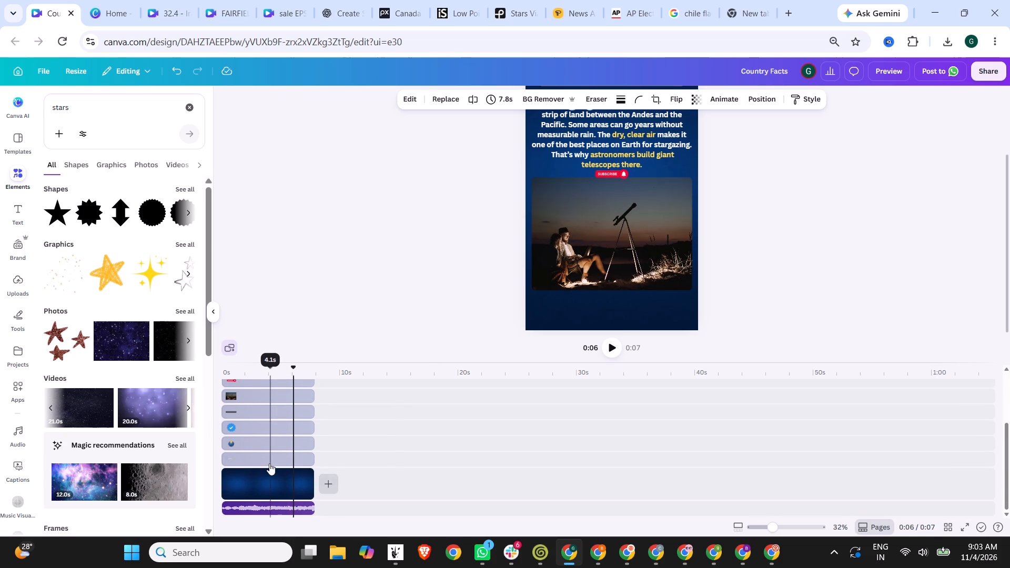
{"action": "scroll", "coordinate": [346, 412], "scroll_direction": "down", "scroll_amount": 3}
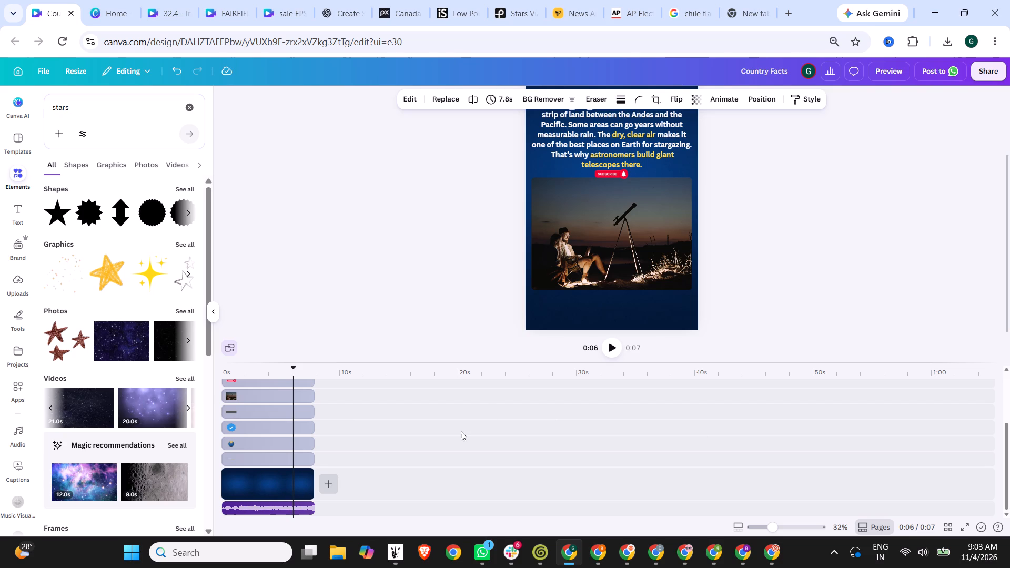
{"action": "scroll", "coordinate": [461, 431], "scroll_direction": "up", "scroll_amount": 10}
{"action": "scroll", "coordinate": [652, 276], "scroll_direction": "up", "scroll_amount": 5}
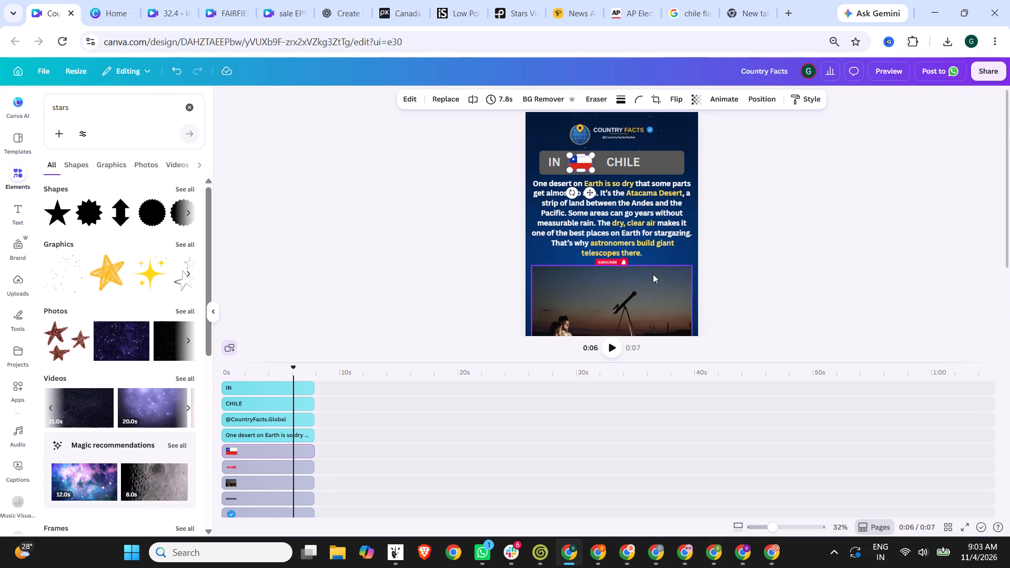
{"action": "left_click", "coordinate": [769, 240]}
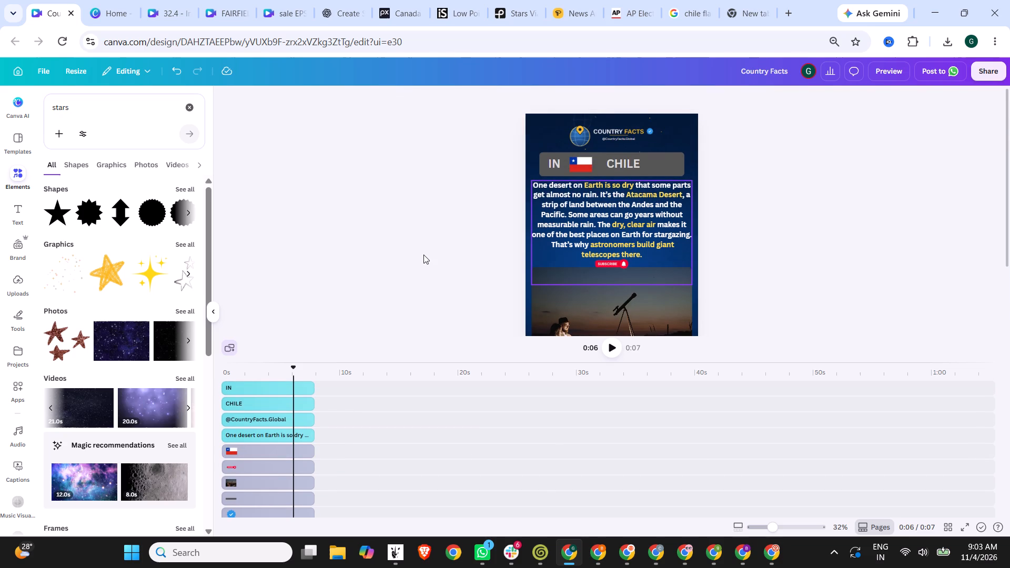
{"action": "scroll", "coordinate": [423, 255], "scroll_direction": "down", "scroll_amount": 2}
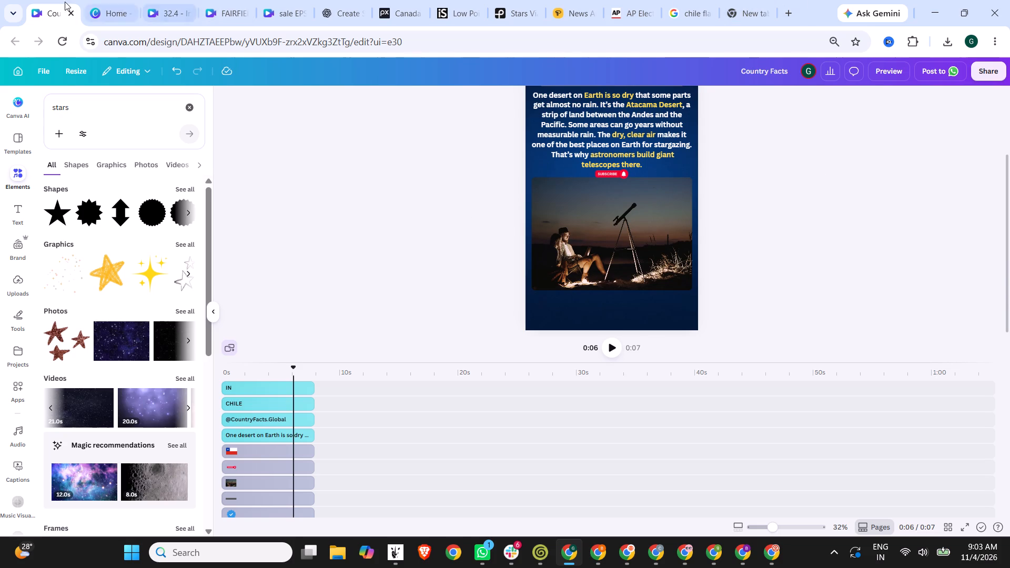
Switch to Pexels, close the open stargazing video and search the videos for "giant telescope".
{"action": "left_click", "coordinate": [516, 0]}
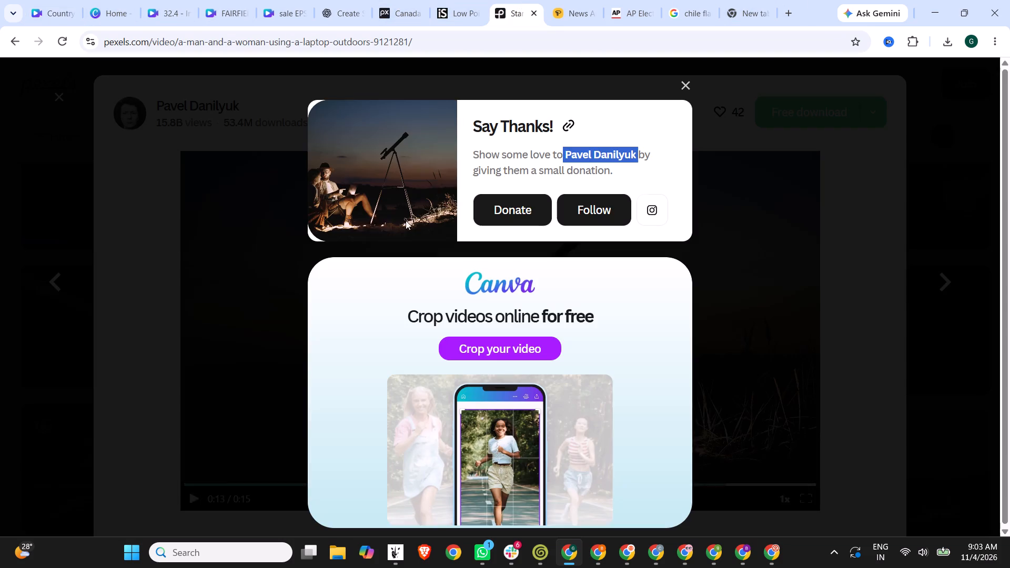
{"action": "left_click", "coordinate": [685, 84]}
{"action": "left_click", "coordinate": [897, 105]}
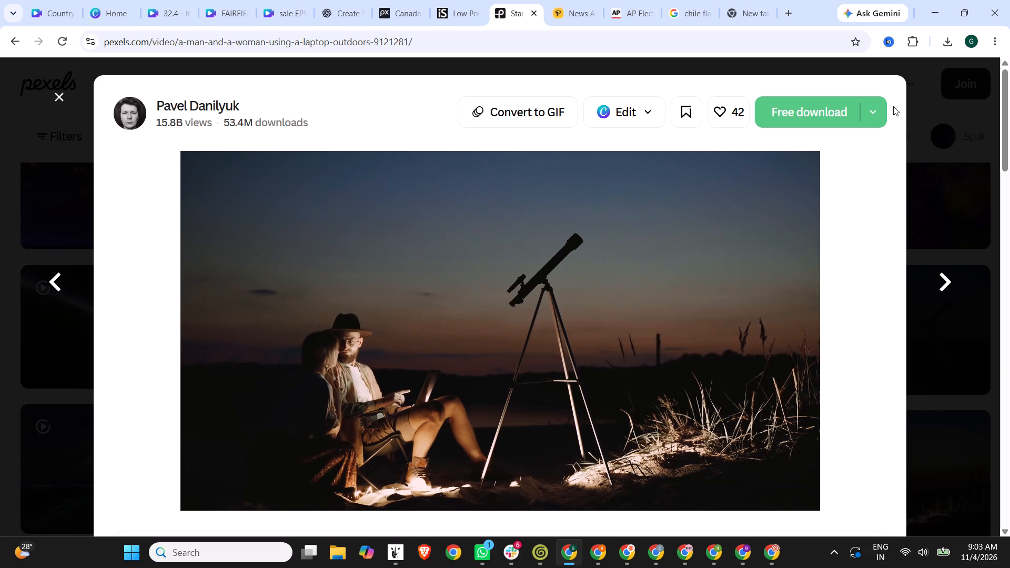
{"action": "left_click", "coordinate": [923, 110]}
{"action": "left_click_drag", "start_coordinate": [392, 85], "coordinate": [378, 83]}
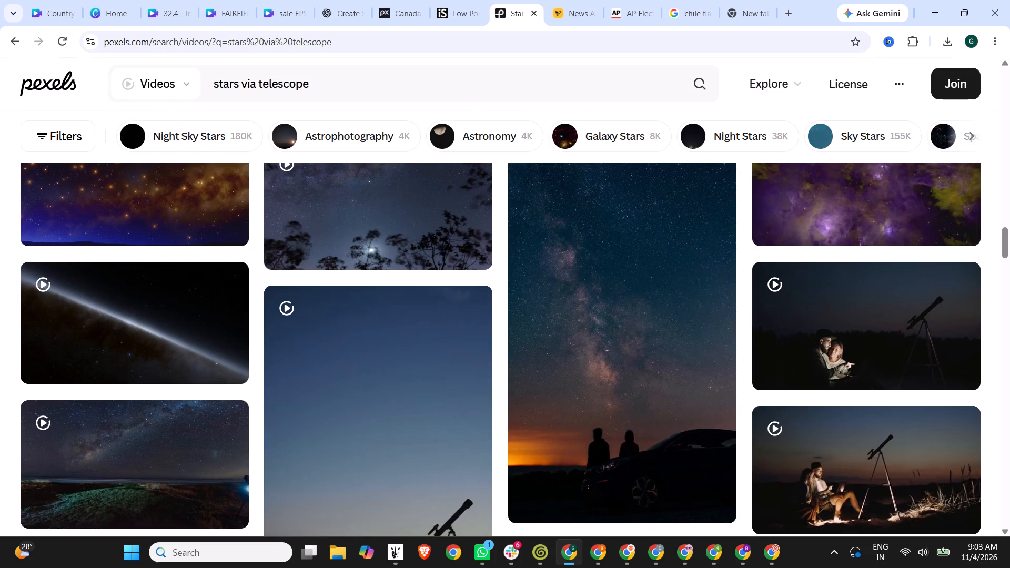
{"action": "left_click_drag", "start_coordinate": [378, 83], "coordinate": [108, 83]}
{"action": "type", "text": "giant telescope"}
{"action": "key", "text": "Return"}
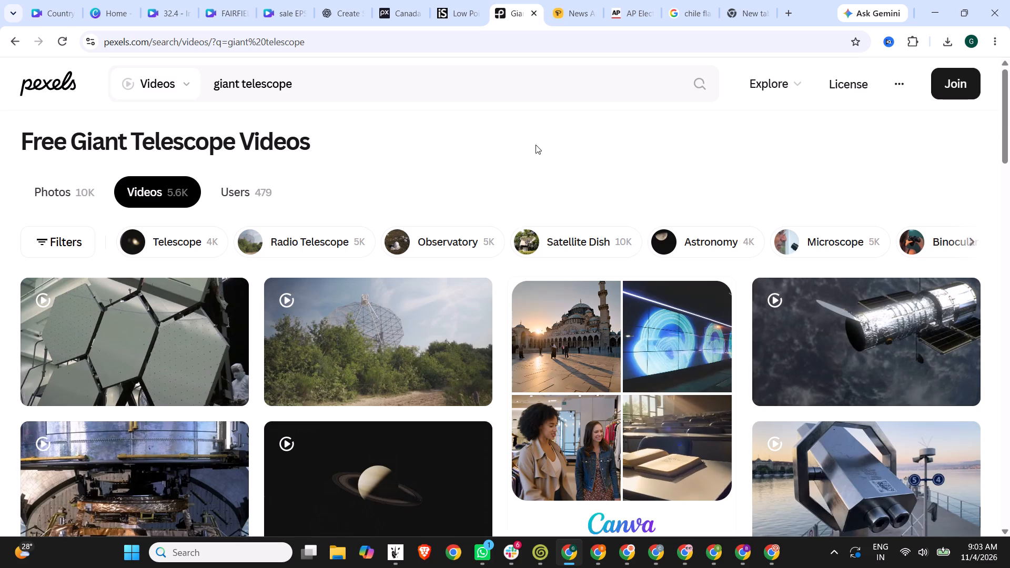
{"action": "scroll", "coordinate": [549, 146], "scroll_direction": "down", "scroll_amount": 3}
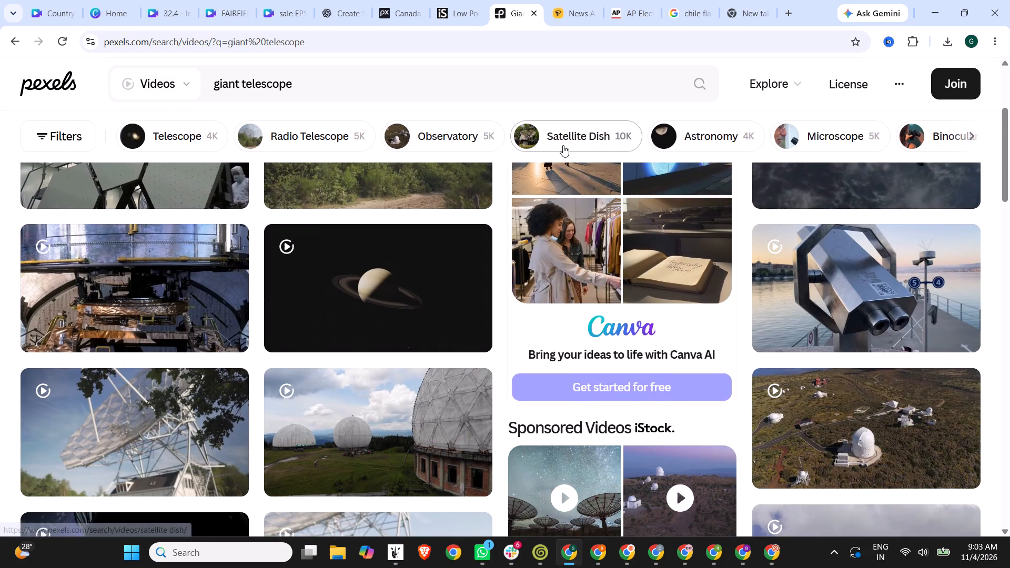
Look through the giant telescope results and refine the video search to "giant telescope in desert".
{"action": "scroll", "coordinate": [323, 175], "scroll_direction": "down", "scroll_amount": 4}
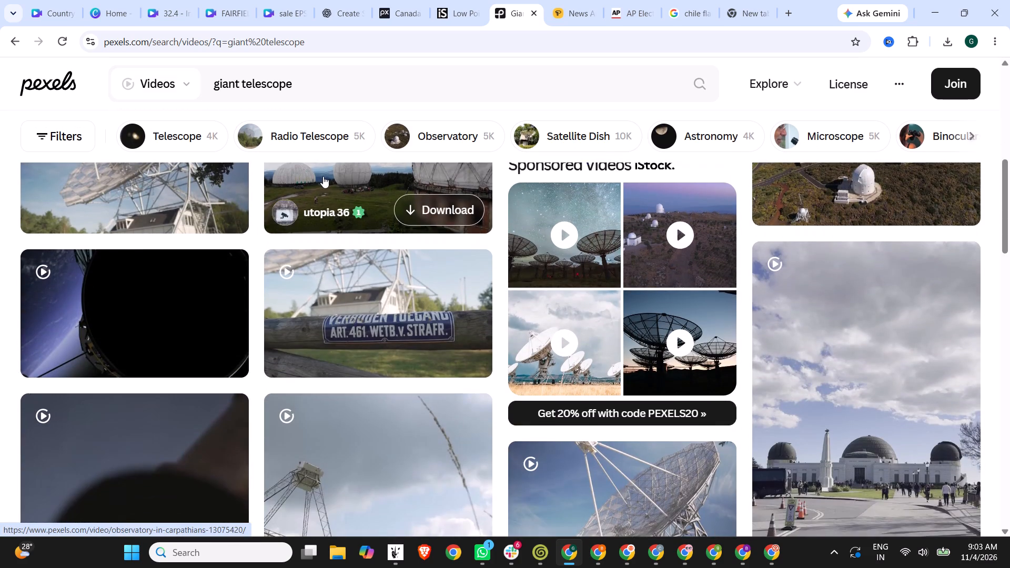
{"action": "scroll", "coordinate": [324, 176], "scroll_direction": "down", "scroll_amount": 3}
{"action": "scroll", "coordinate": [369, 204], "scroll_direction": "down", "scroll_amount": 2}
{"action": "left_click", "coordinate": [329, 91]}
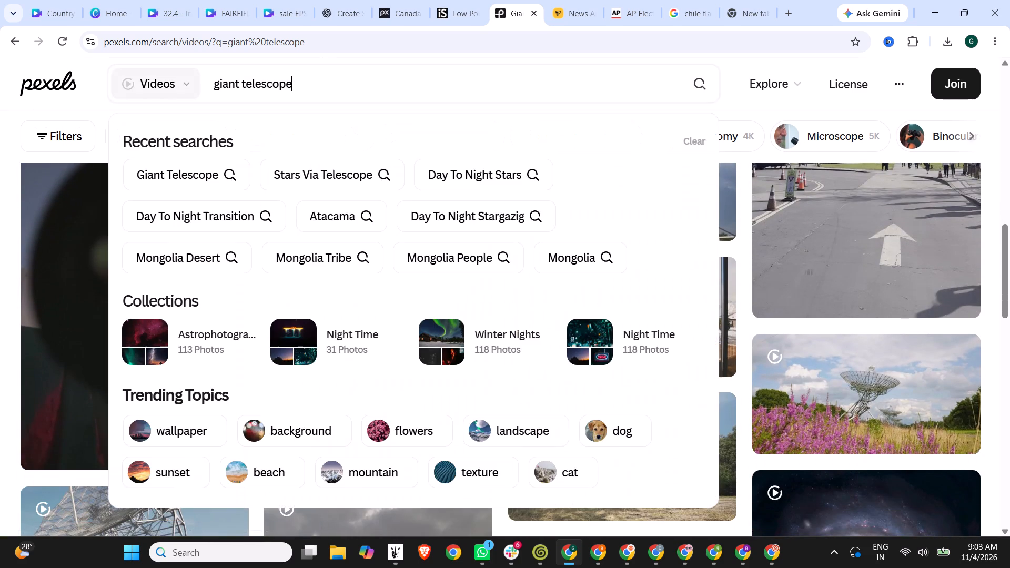
{"action": "key", "text": "space"}
{"action": "type", "text": "in deset"}
{"action": "key", "text": "BackSpace"}
{"action": "type", "text": "rt"}
{"action": "key", "text": "Return"}
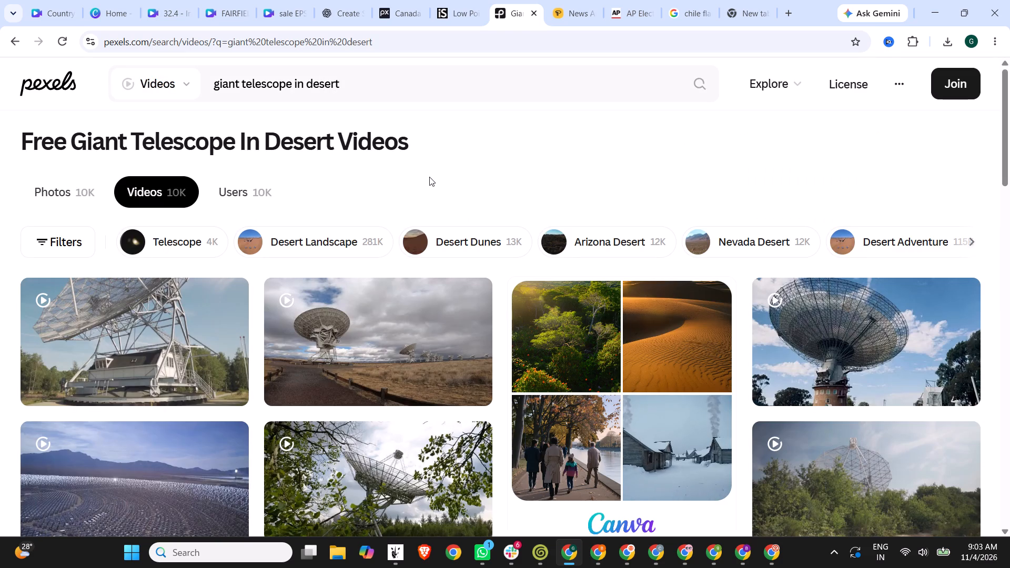
Browse the "giant telescope in desert" videos for footage suited to the Atacama stargazing fact.
{"action": "scroll", "coordinate": [463, 173], "scroll_direction": "down", "scroll_amount": 5}
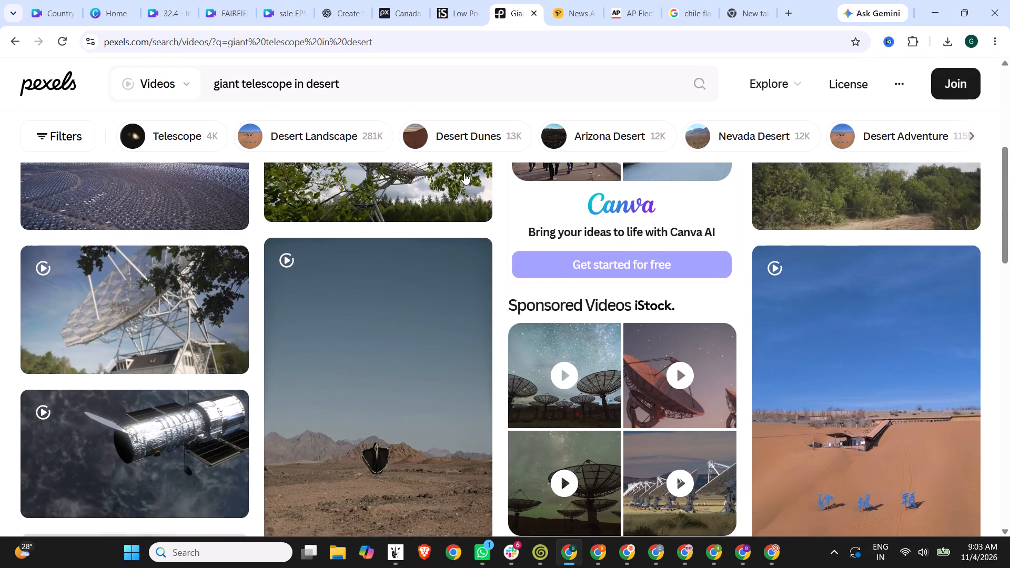
{"action": "scroll", "coordinate": [427, 292], "scroll_direction": "down", "scroll_amount": 2}
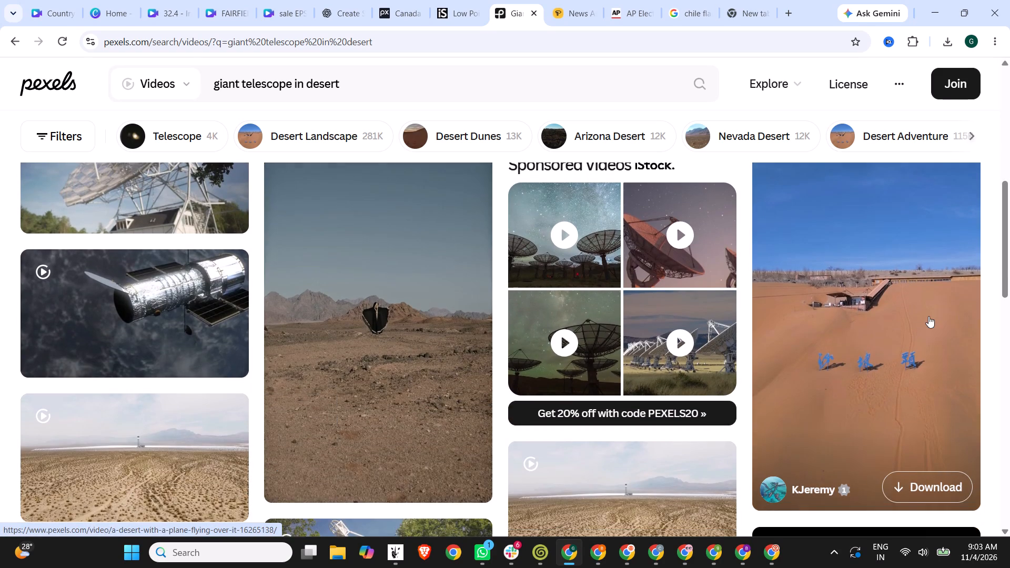
{"action": "scroll", "coordinate": [925, 316], "scroll_direction": "down", "scroll_amount": 5}
{"action": "scroll", "coordinate": [638, 318], "scroll_direction": "down", "scroll_amount": 3}
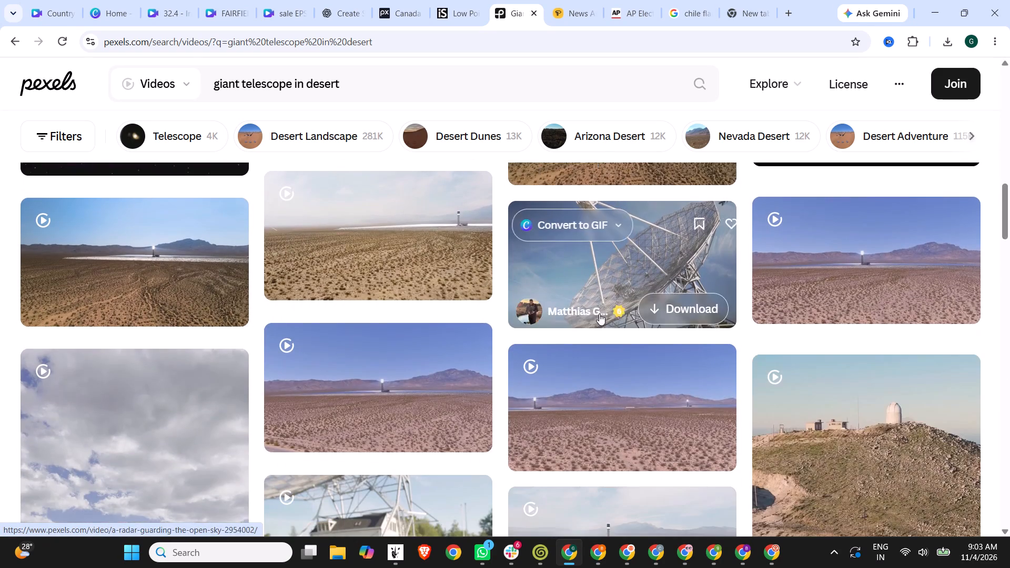
{"action": "scroll", "coordinate": [383, 327], "scroll_direction": "down", "scroll_amount": 5}
{"action": "scroll", "coordinate": [614, 279], "scroll_direction": "down", "scroll_amount": 4}
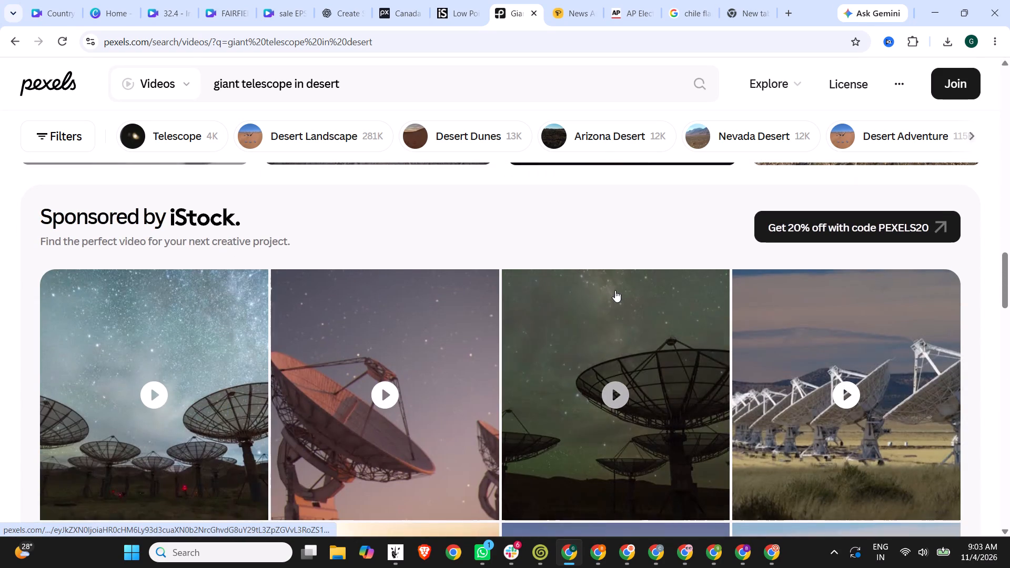
{"action": "scroll", "coordinate": [607, 293], "scroll_direction": "down", "scroll_amount": 7}
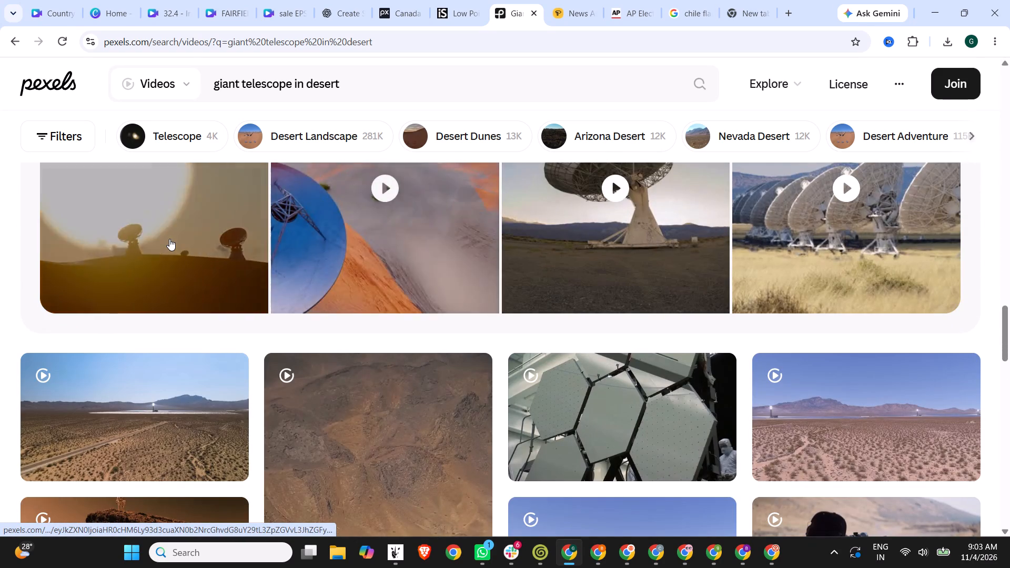
{"action": "scroll", "coordinate": [169, 239], "scroll_direction": "down", "scroll_amount": 3}
{"action": "scroll", "coordinate": [272, 241], "scroll_direction": "down", "scroll_amount": 5}
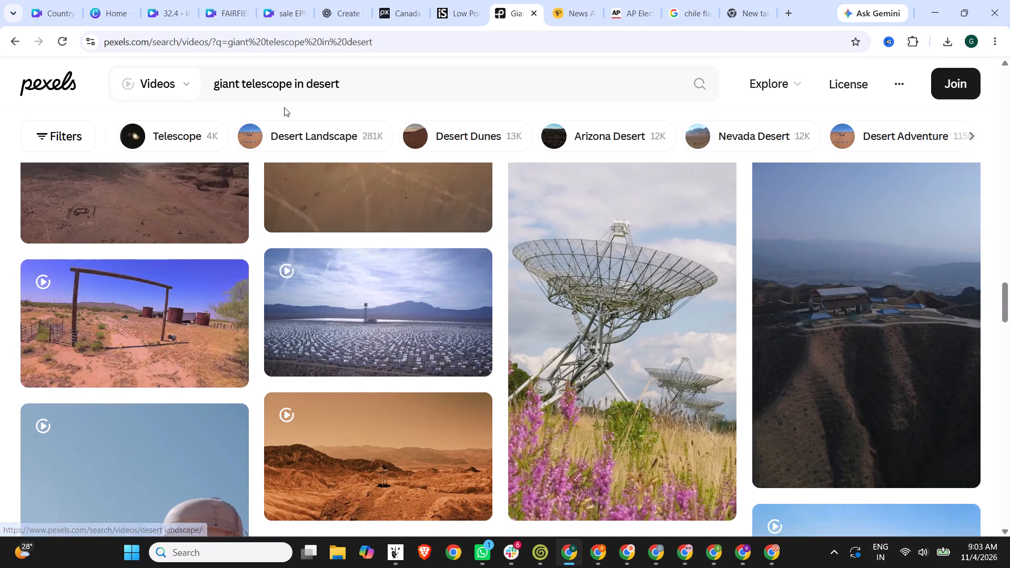
Refine the video search to "giant telescope in desert in night".
{"action": "left_click", "coordinate": [420, 80]}
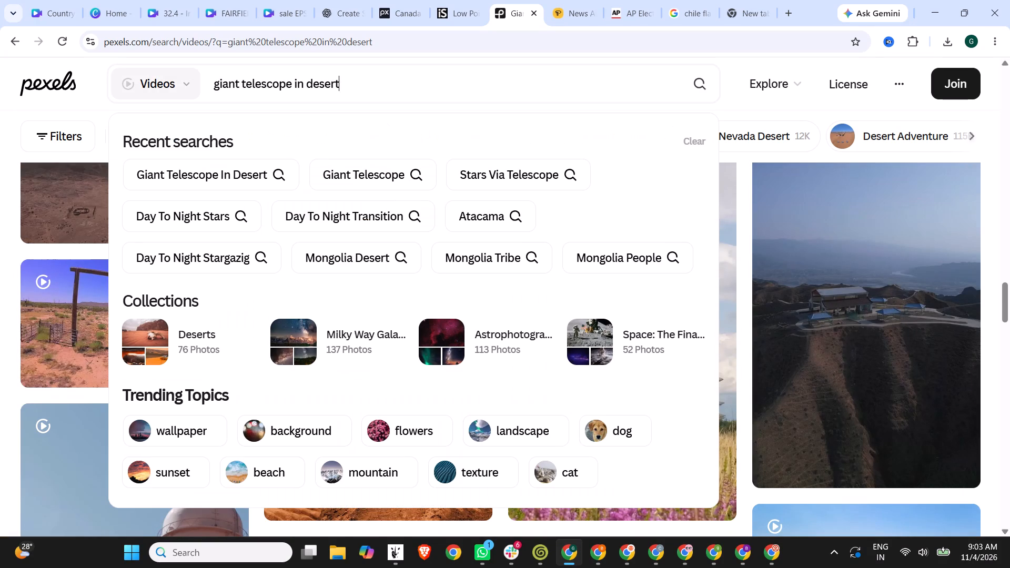
{"action": "key", "text": "space"}
{"action": "type", "text": "i"}
{"action": "key", "text": "space"}
{"action": "key", "text": "BackSpace"}
{"action": "type", "text": "n ight"}
{"action": "key", "text": "BackSpace"}
{"action": "key", "text": "BackSpace"}
{"action": "key", "text": "BackSpace"}
{"action": "key", "text": "BackSpace"}
{"action": "type", "text": "night"}
{"action": "key", "text": "Return"}
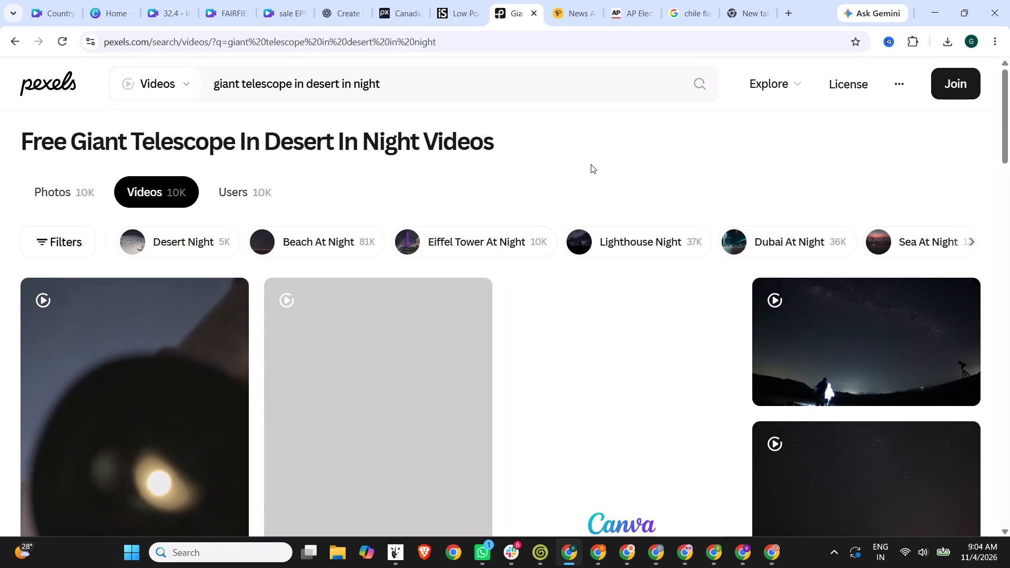
Browse the night desert telescope videos for footage of a telescope or a starry sky.
{"action": "scroll", "coordinate": [664, 153], "scroll_direction": "down", "scroll_amount": 2}
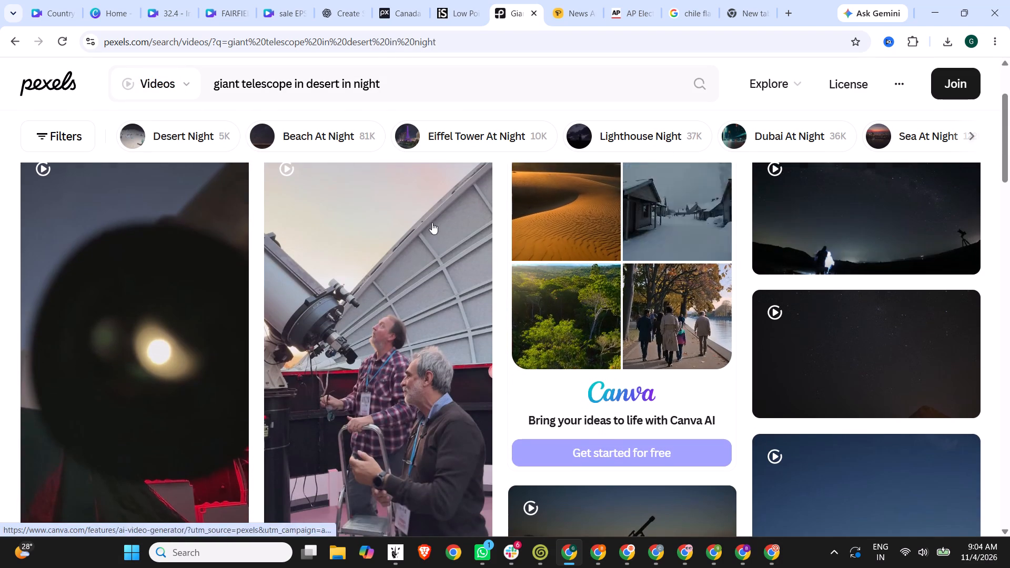
{"action": "scroll", "coordinate": [369, 240], "scroll_direction": "down", "scroll_amount": 2}
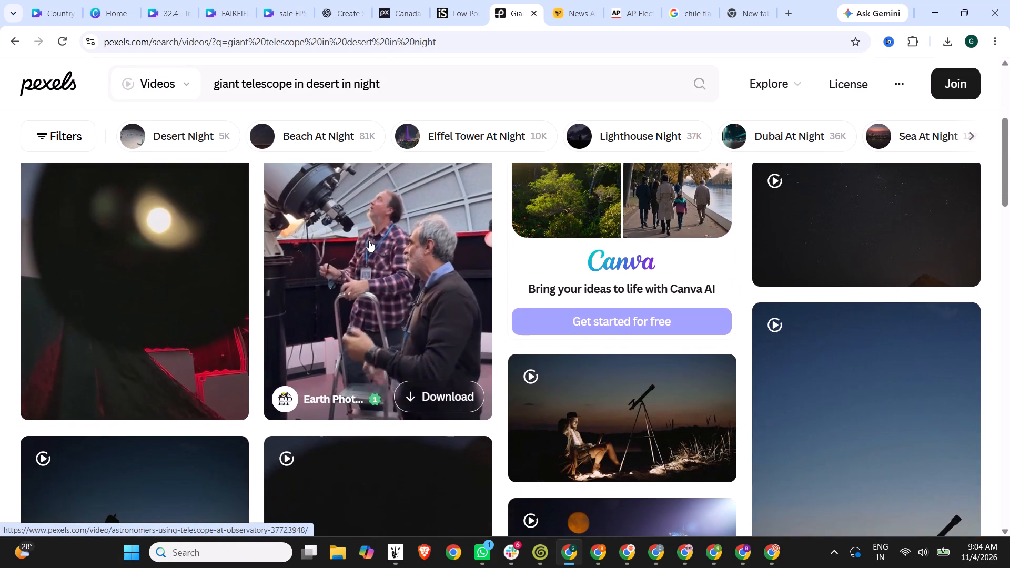
{"action": "scroll", "coordinate": [369, 240], "scroll_direction": "down", "scroll_amount": 3}
{"action": "scroll", "coordinate": [655, 280], "scroll_direction": "down", "scroll_amount": 2}
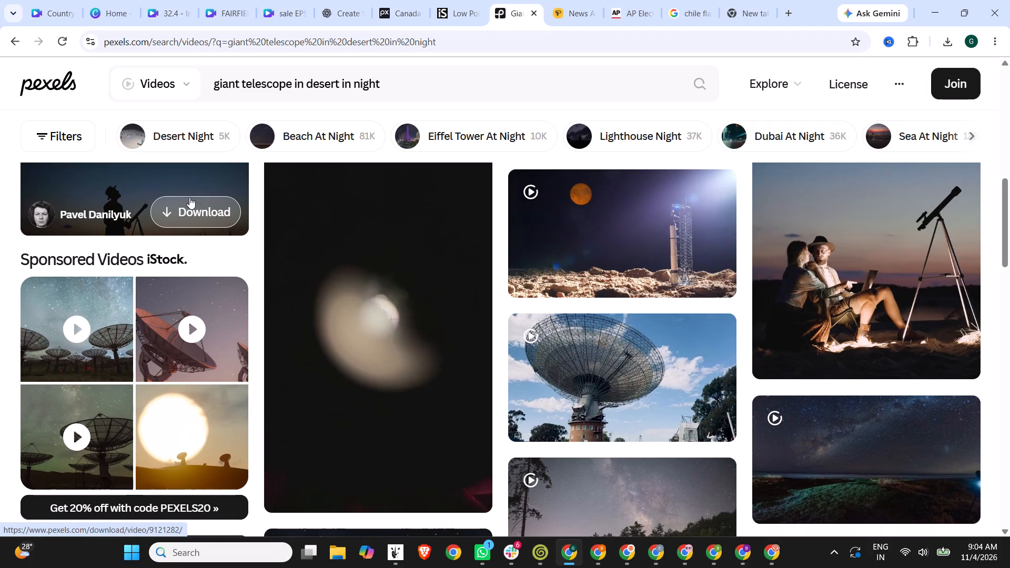
{"action": "scroll", "coordinate": [189, 197], "scroll_direction": "up", "scroll_amount": 2}
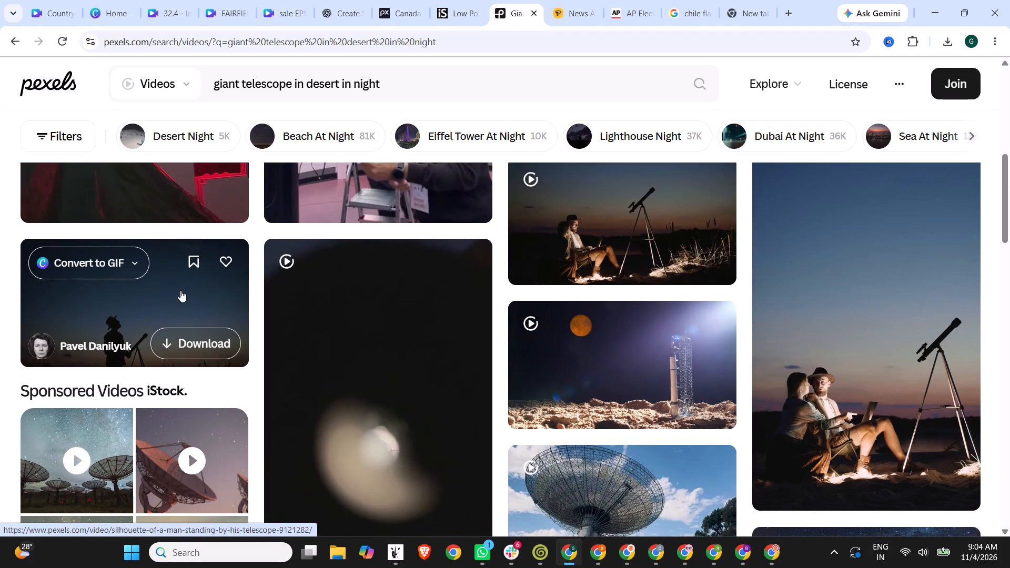
{"action": "scroll", "coordinate": [180, 290], "scroll_direction": "down", "scroll_amount": 5}
{"action": "scroll", "coordinate": [314, 290], "scroll_direction": "down", "scroll_amount": 3}
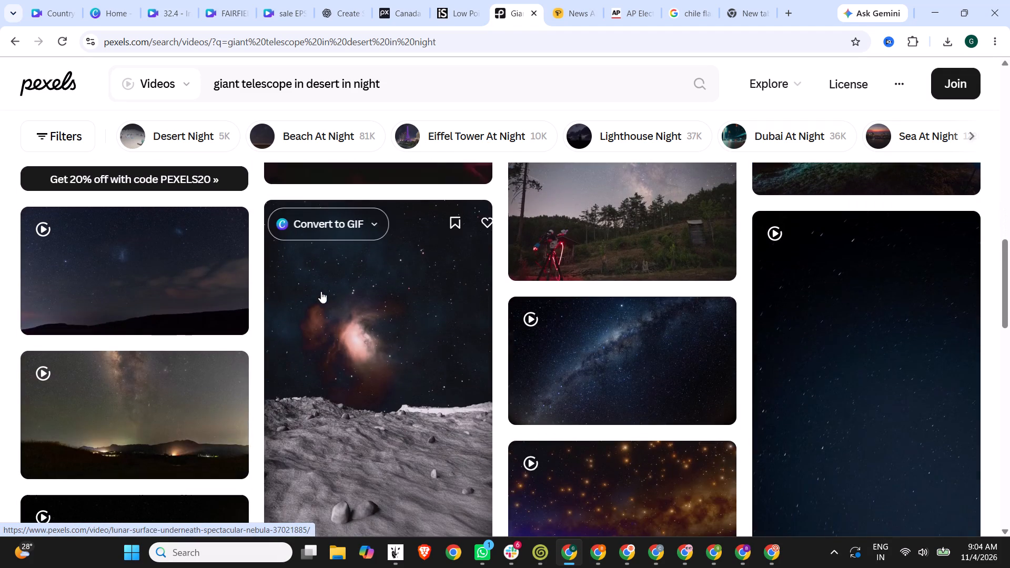
{"action": "scroll", "coordinate": [367, 299], "scroll_direction": "down", "scroll_amount": 4}
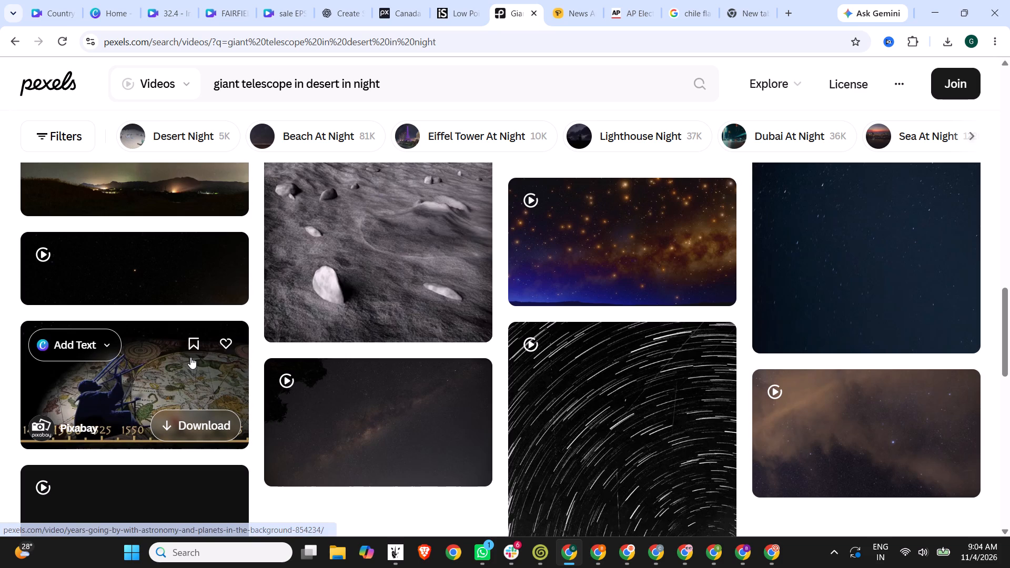
{"action": "scroll", "coordinate": [218, 366], "scroll_direction": "down", "scroll_amount": 4}
{"action": "scroll", "coordinate": [631, 292], "scroll_direction": "up", "scroll_amount": 2}
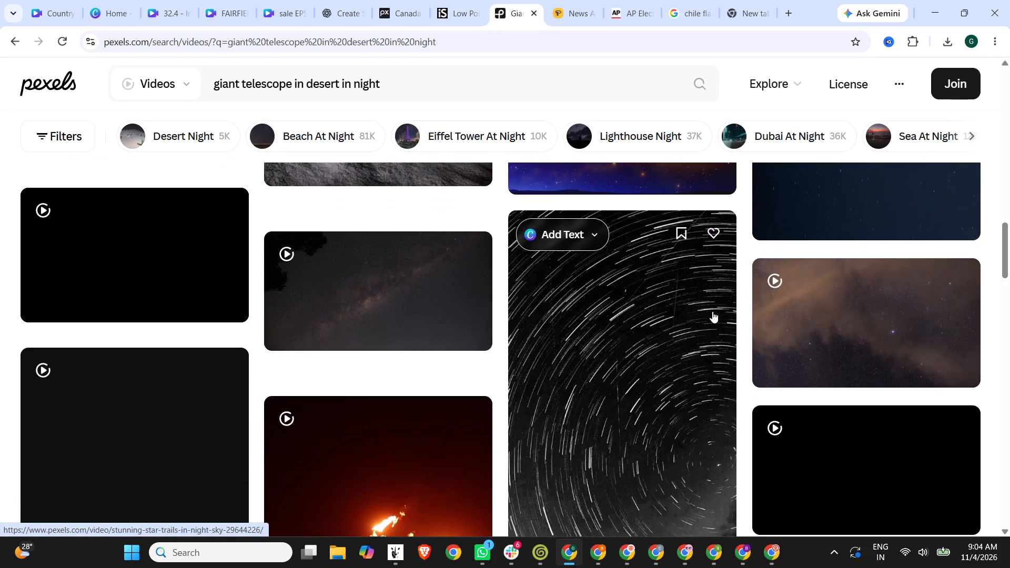
{"action": "scroll", "coordinate": [634, 310], "scroll_direction": "down", "scroll_amount": 4}
{"action": "scroll", "coordinate": [356, 290], "scroll_direction": "down", "scroll_amount": 4}
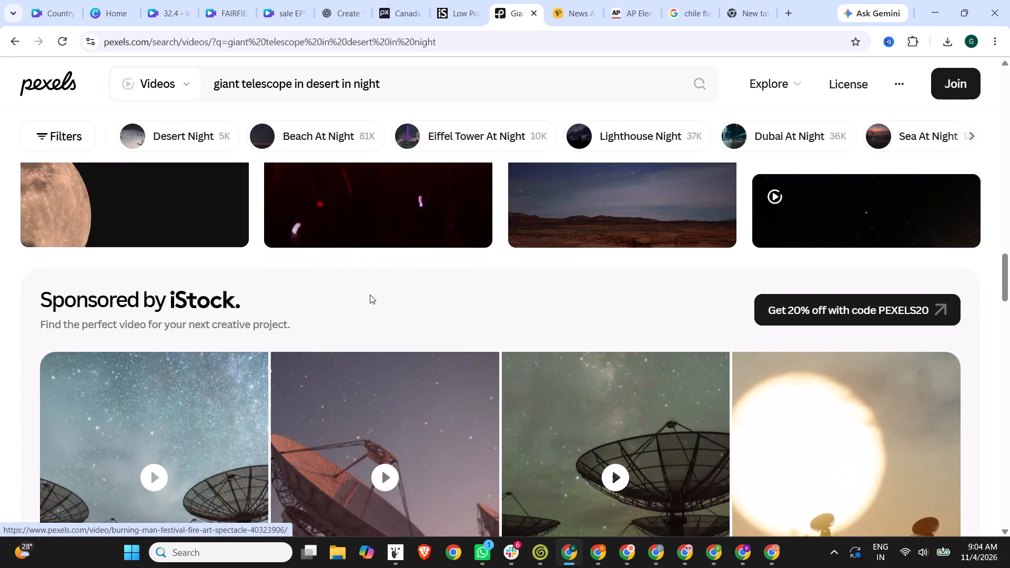
{"action": "scroll", "coordinate": [511, 299], "scroll_direction": "down", "scroll_amount": 10}
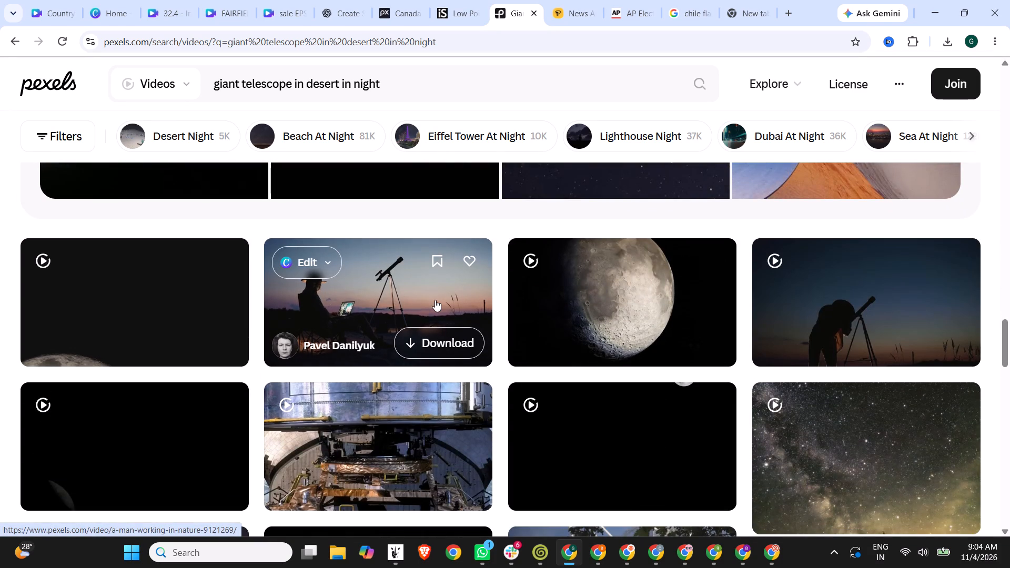
{"action": "scroll", "coordinate": [435, 300], "scroll_direction": "down", "scroll_amount": 3}
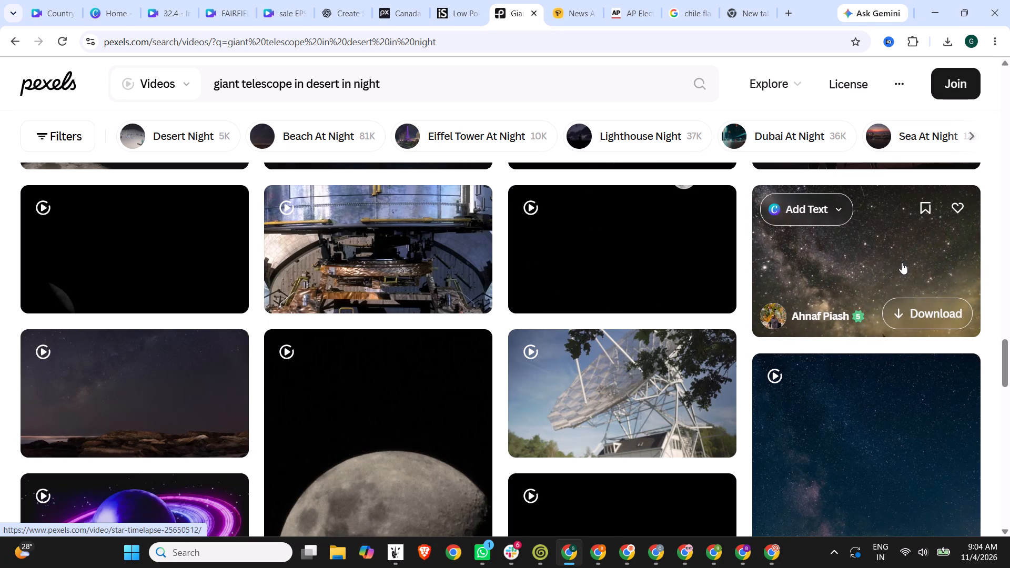
{"action": "scroll", "coordinate": [902, 262], "scroll_direction": "up", "scroll_amount": 3}
{"action": "scroll", "coordinate": [870, 282], "scroll_direction": "down", "scroll_amount": 1}
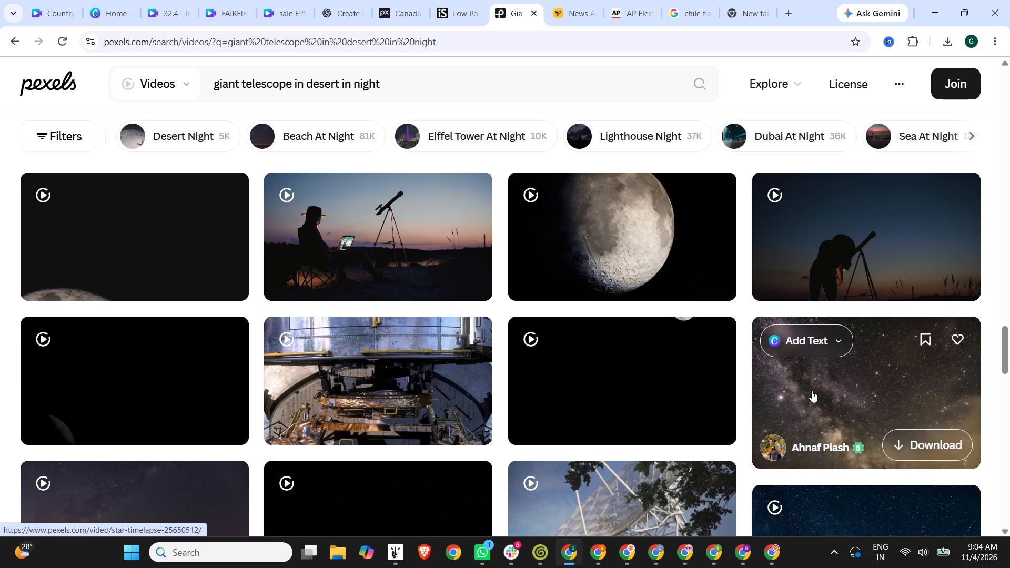
{"action": "scroll", "coordinate": [812, 390], "scroll_direction": "down", "scroll_amount": 4}
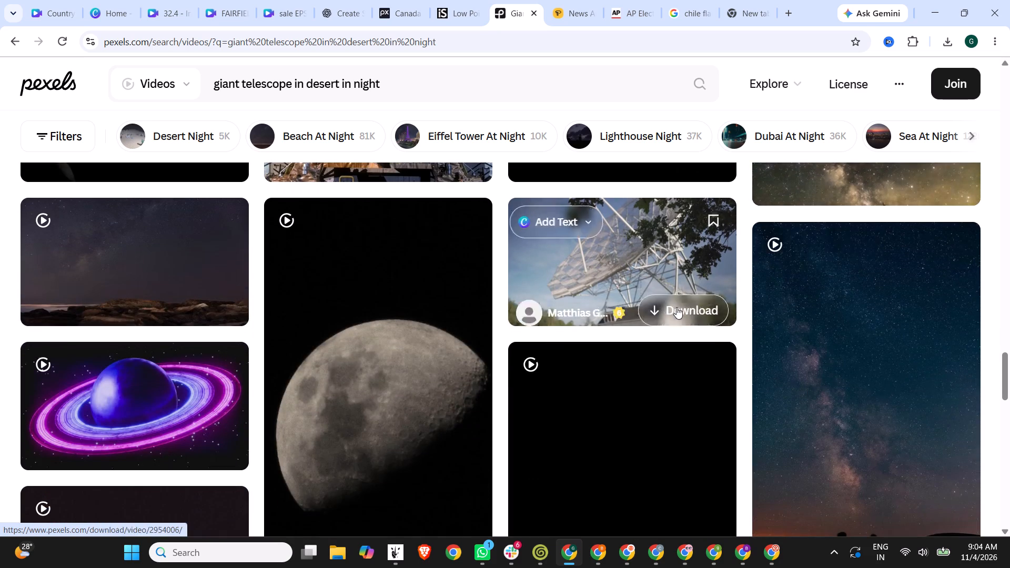
{"action": "scroll", "coordinate": [676, 307], "scroll_direction": "down", "scroll_amount": 6}
{"action": "scroll", "coordinate": [742, 307], "scroll_direction": "down", "scroll_amount": 4}
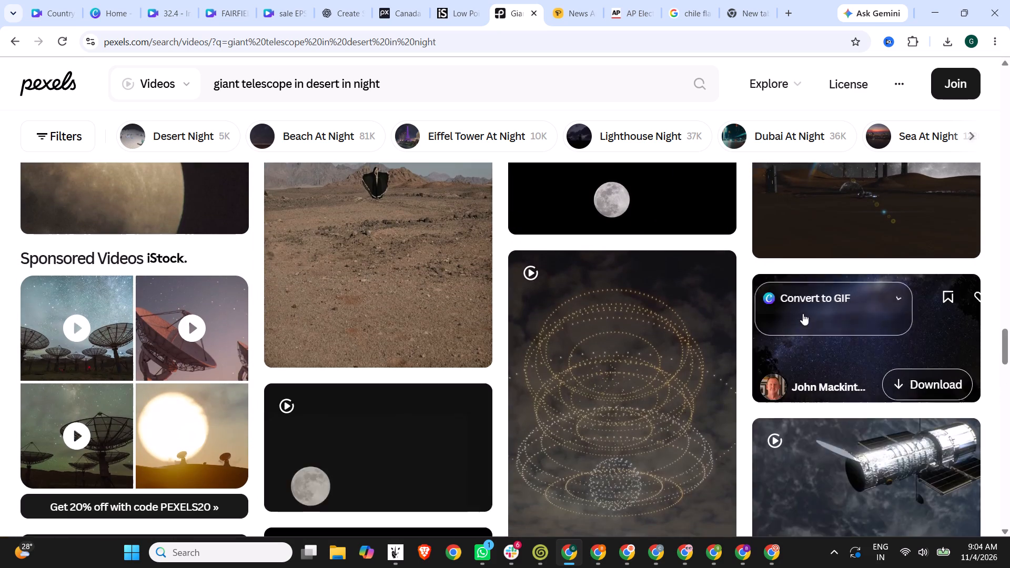
{"action": "scroll", "coordinate": [803, 313], "scroll_direction": "up", "scroll_amount": 6}
{"action": "scroll", "coordinate": [807, 313], "scroll_direction": "down", "scroll_amount": 8}
{"action": "scroll", "coordinate": [357, 302], "scroll_direction": "down", "scroll_amount": 1}
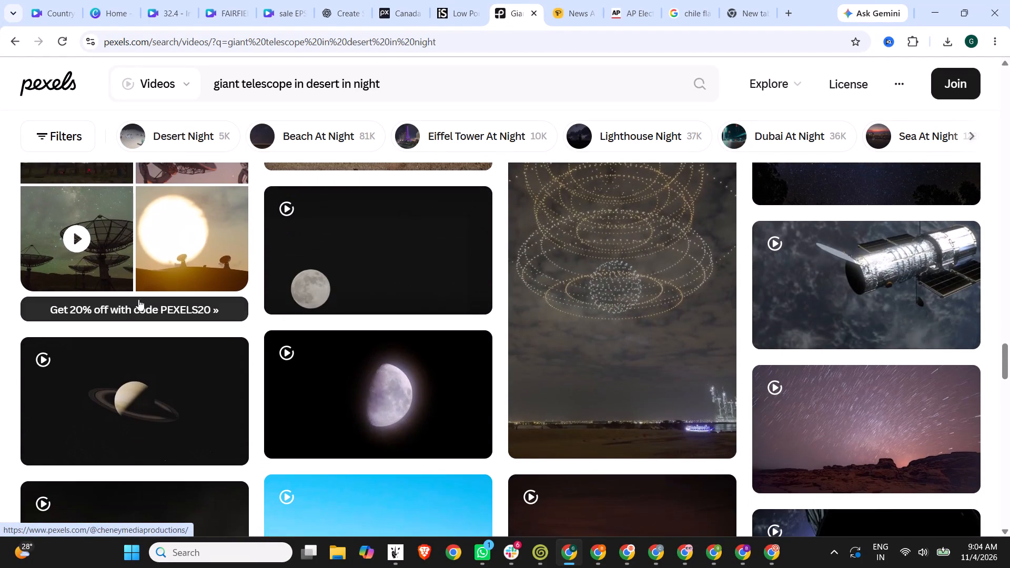
{"action": "scroll", "coordinate": [643, 342], "scroll_direction": "down", "scroll_amount": 4}
{"action": "scroll", "coordinate": [680, 318], "scroll_direction": "down", "scroll_amount": 5}
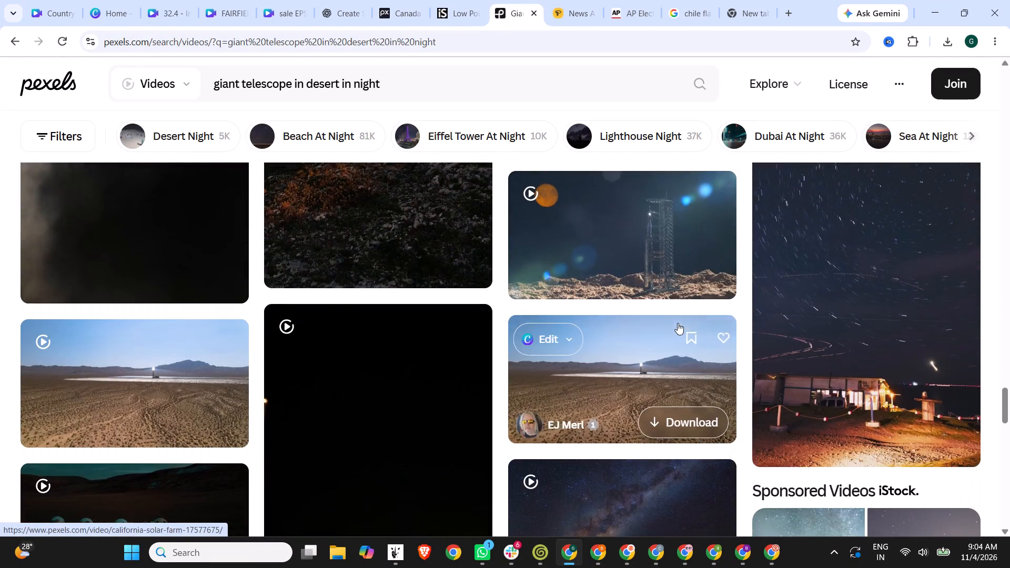
{"action": "scroll", "coordinate": [678, 323], "scroll_direction": "down", "scroll_amount": 18}
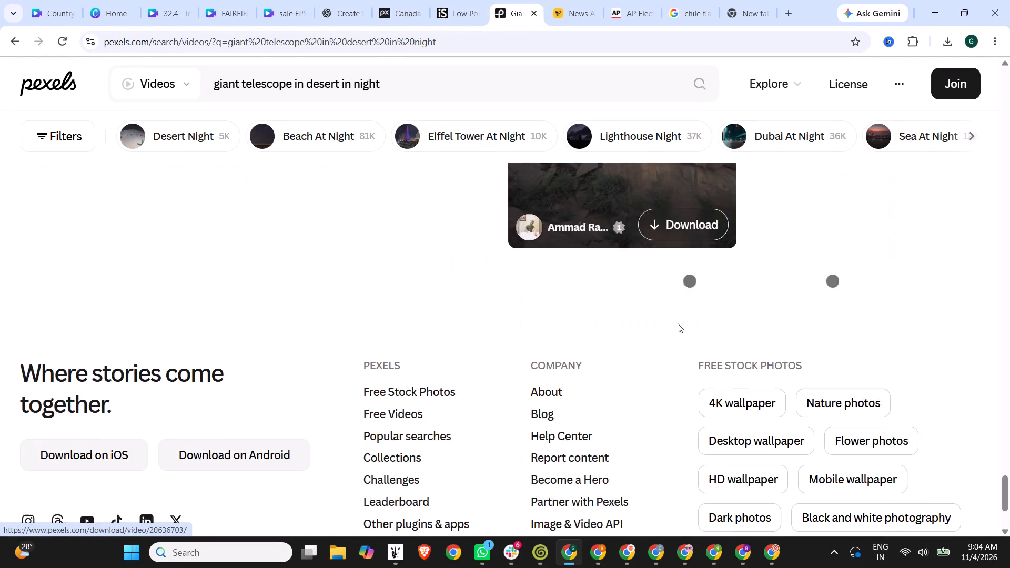
Go back to the Milky Way star timelapse video, download it for free, and return to the Country Facts design in Canva.
{"action": "scroll", "coordinate": [678, 323], "scroll_direction": "up", "scroll_amount": 20}
{"action": "scroll", "coordinate": [678, 323], "scroll_direction": "up", "scroll_amount": 12}
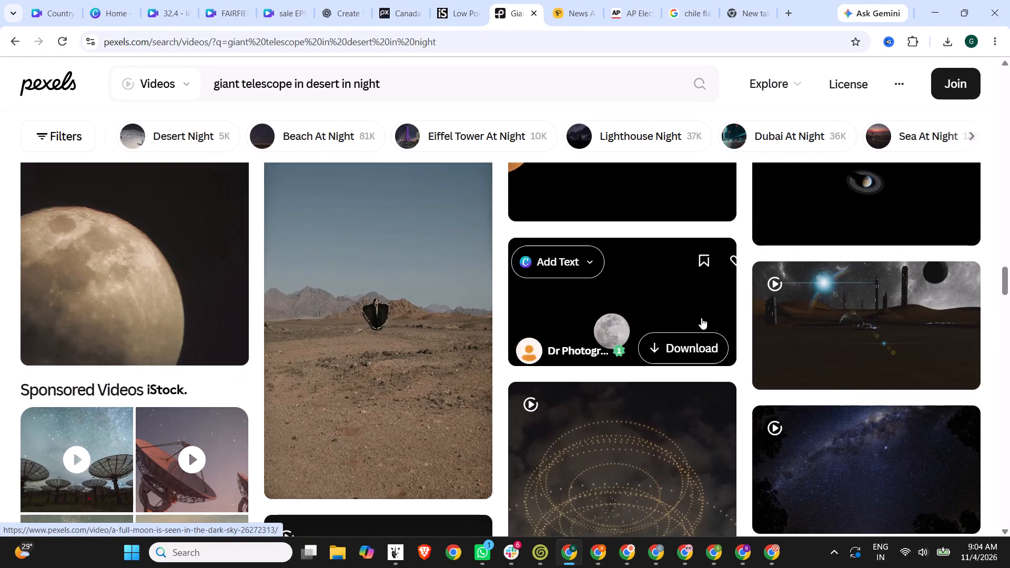
{"action": "scroll", "coordinate": [701, 318], "scroll_direction": "up", "scroll_amount": 1}
{"action": "scroll", "coordinate": [701, 318], "scroll_direction": "down", "scroll_amount": 1}
{"action": "scroll", "coordinate": [701, 318], "scroll_direction": "up", "scroll_amount": 4}
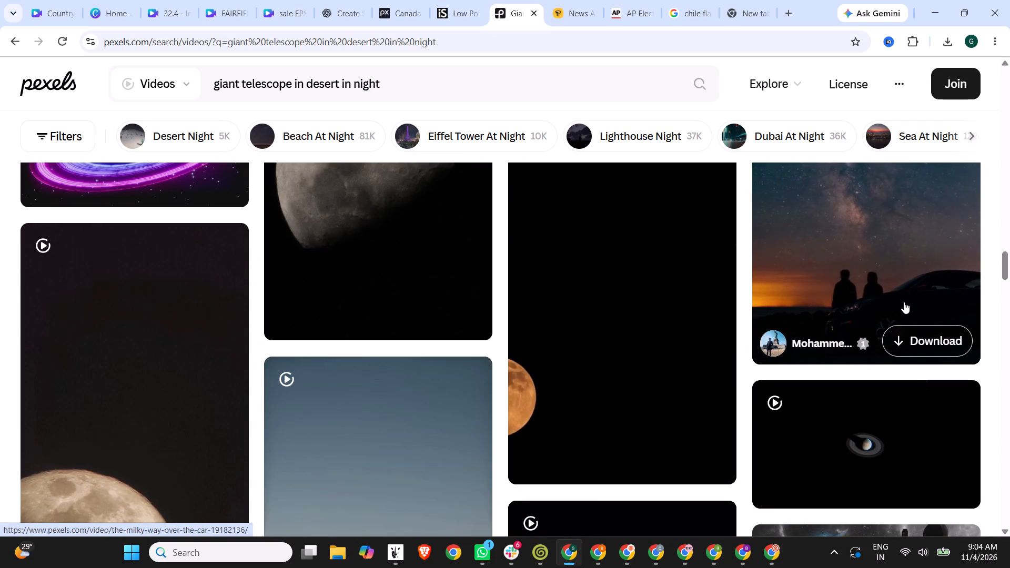
{"action": "scroll", "coordinate": [904, 302], "scroll_direction": "up", "scroll_amount": 7}
{"action": "scroll", "coordinate": [904, 314], "scroll_direction": "down", "scroll_amount": 3}
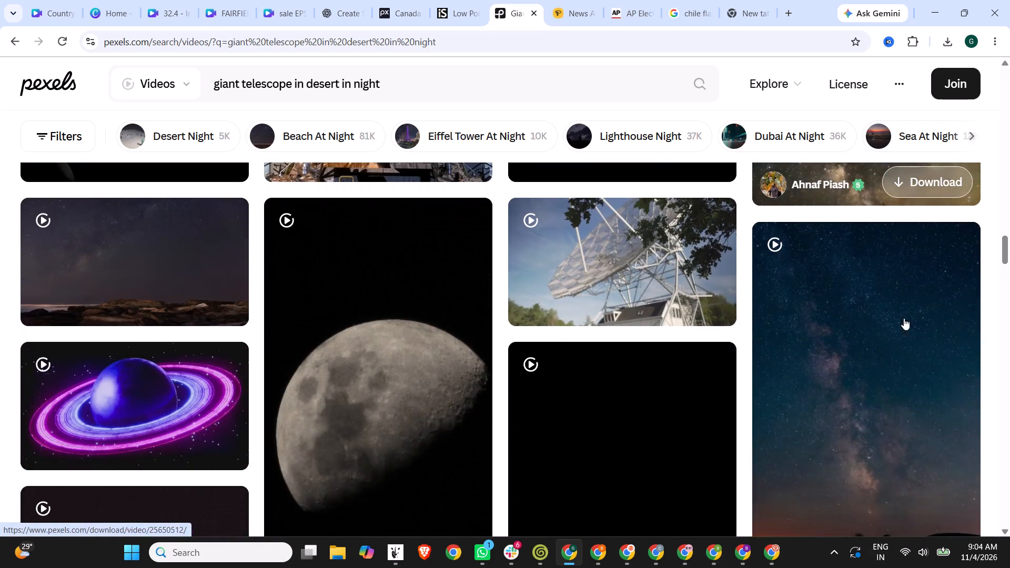
{"action": "scroll", "coordinate": [887, 337], "scroll_direction": "up", "scroll_amount": 4}
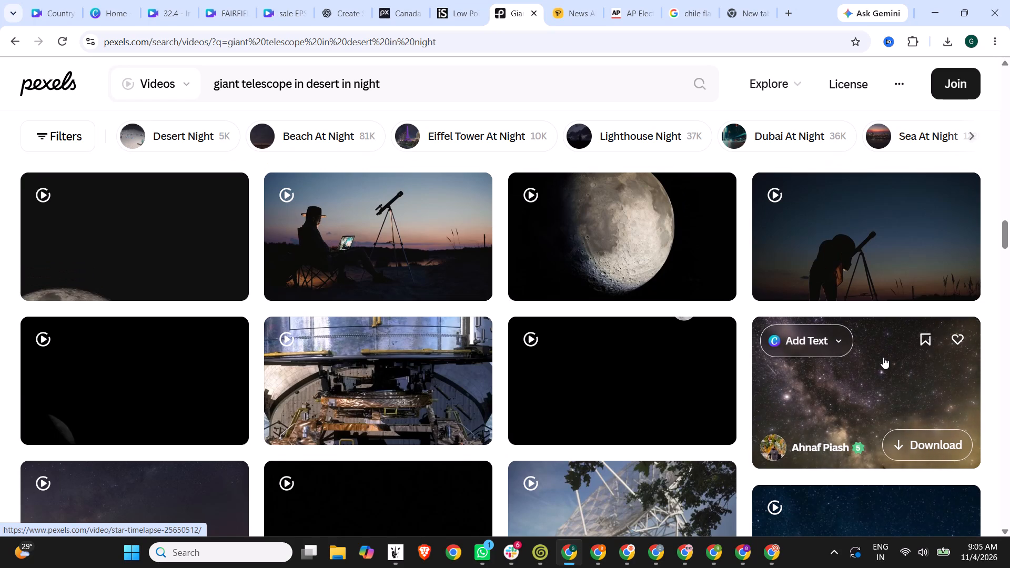
{"action": "left_click", "coordinate": [883, 367]}
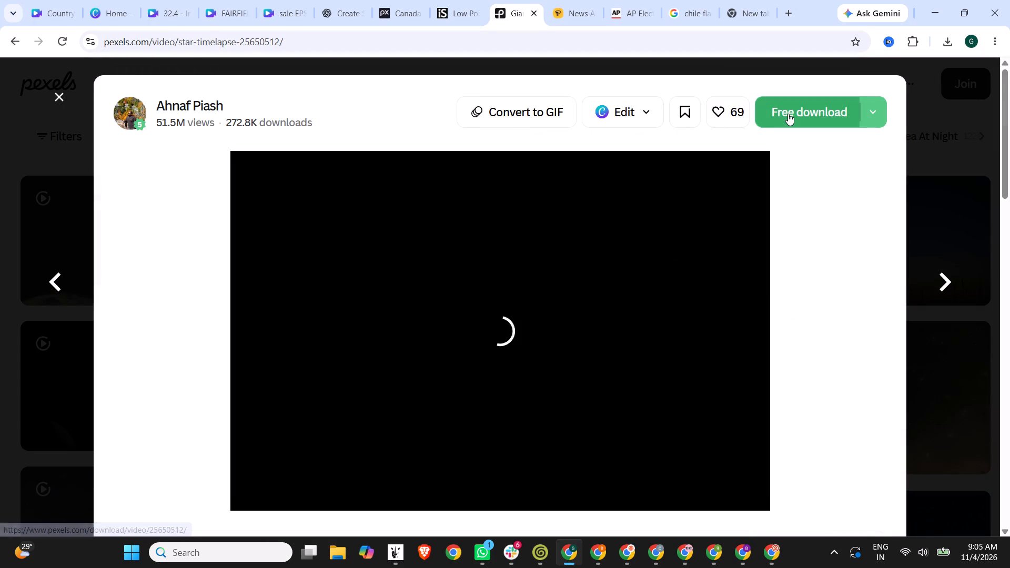
{"action": "left_click", "coordinate": [788, 114]}
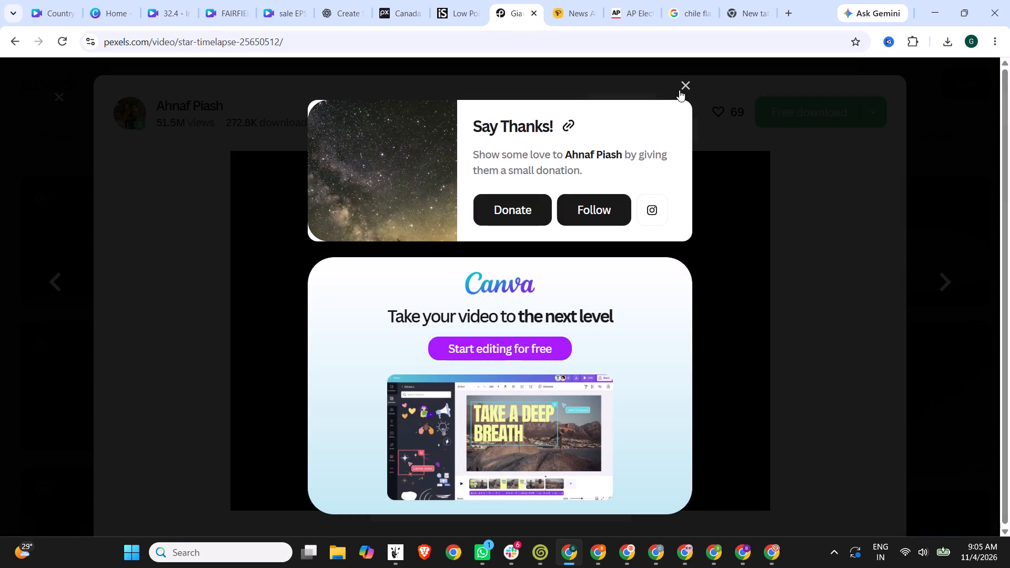
{"action": "left_click", "coordinate": [687, 84]}
{"action": "left_click", "coordinate": [59, 0]}
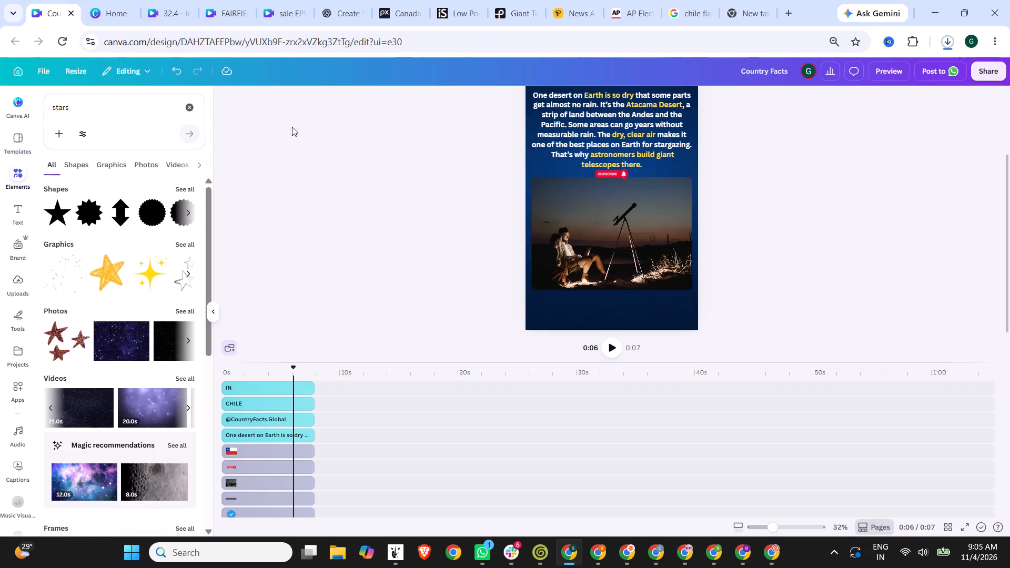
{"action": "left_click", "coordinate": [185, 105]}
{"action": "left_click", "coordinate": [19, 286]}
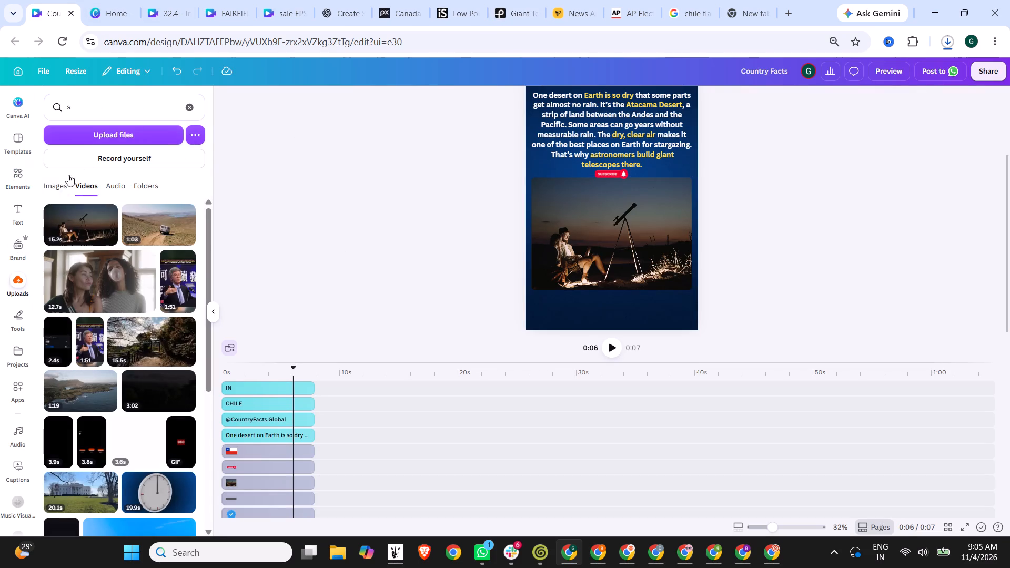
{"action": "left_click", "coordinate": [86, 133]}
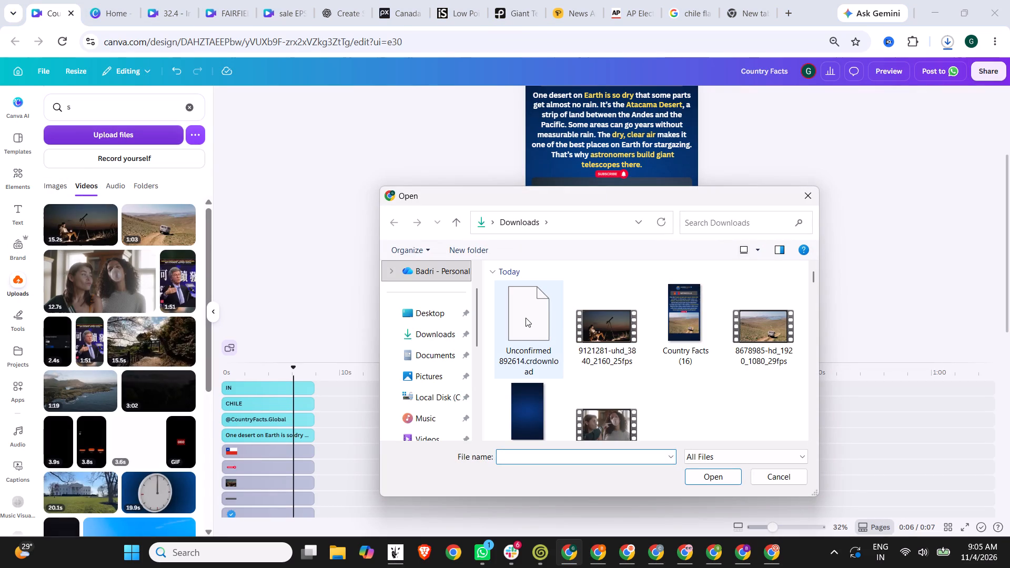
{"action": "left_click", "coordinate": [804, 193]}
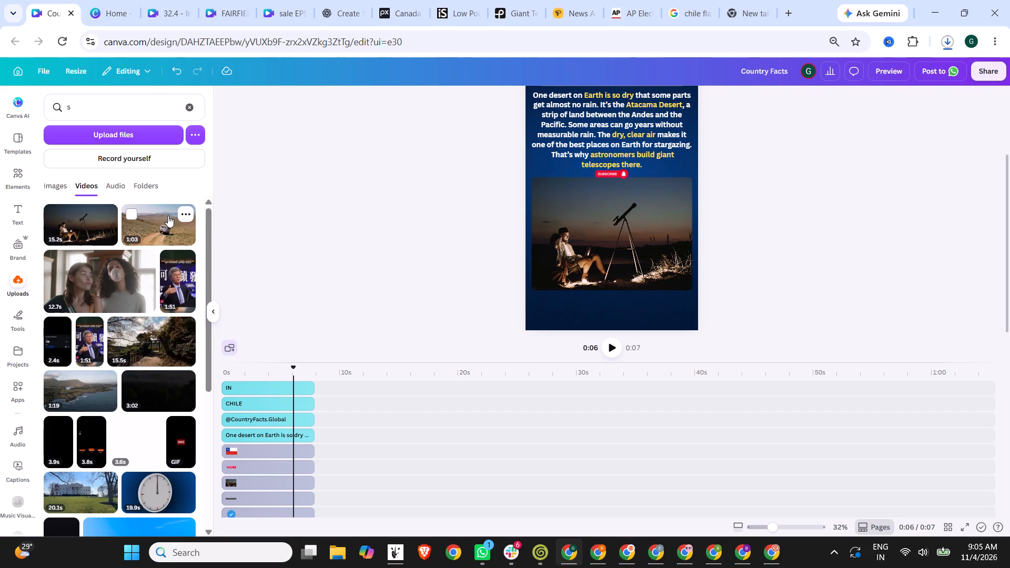
Cancel the unfinished star timelapse download, 11903304_3240_2160_15fps.mp4.
{"action": "left_click", "coordinate": [938, 43]}
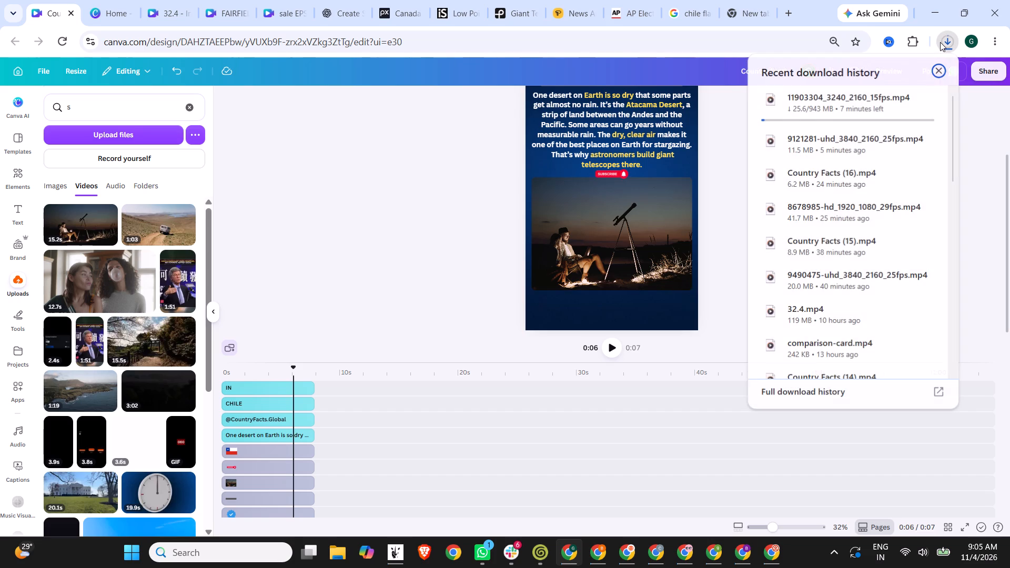
{"action": "left_click", "coordinate": [926, 96]}
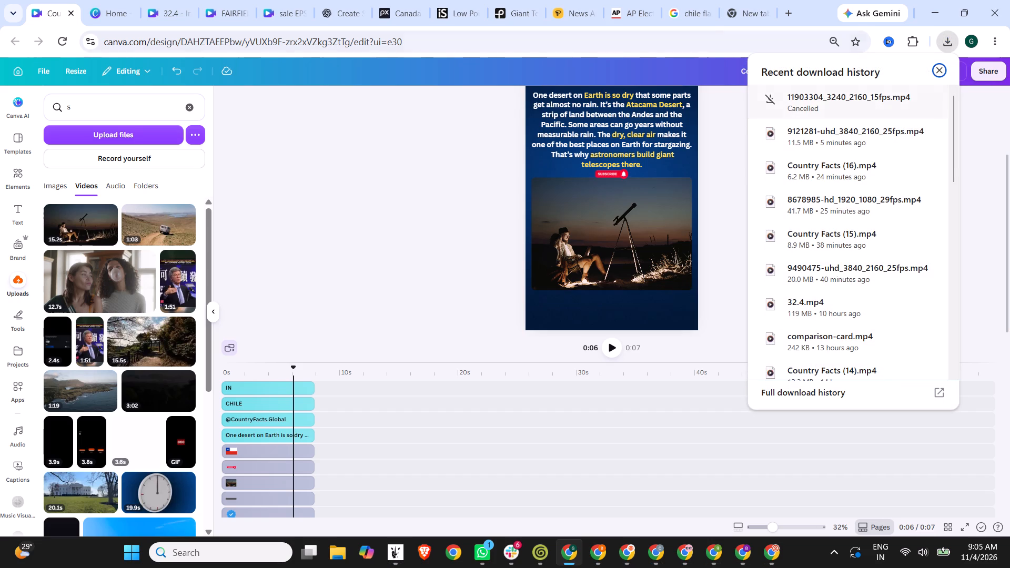
Return to Pexels, close the star timelapse video, and look further through the night desert telescope videos for replacement starry sky footage.
{"action": "left_click", "coordinate": [452, 0]}
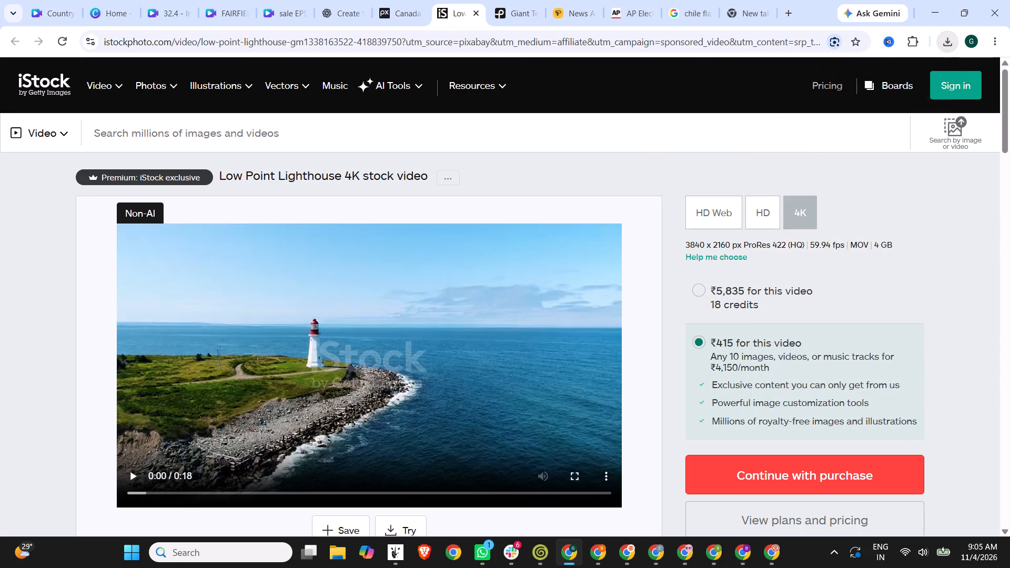
{"action": "left_click", "coordinate": [415, 0]}
{"action": "left_click", "coordinate": [516, 0]}
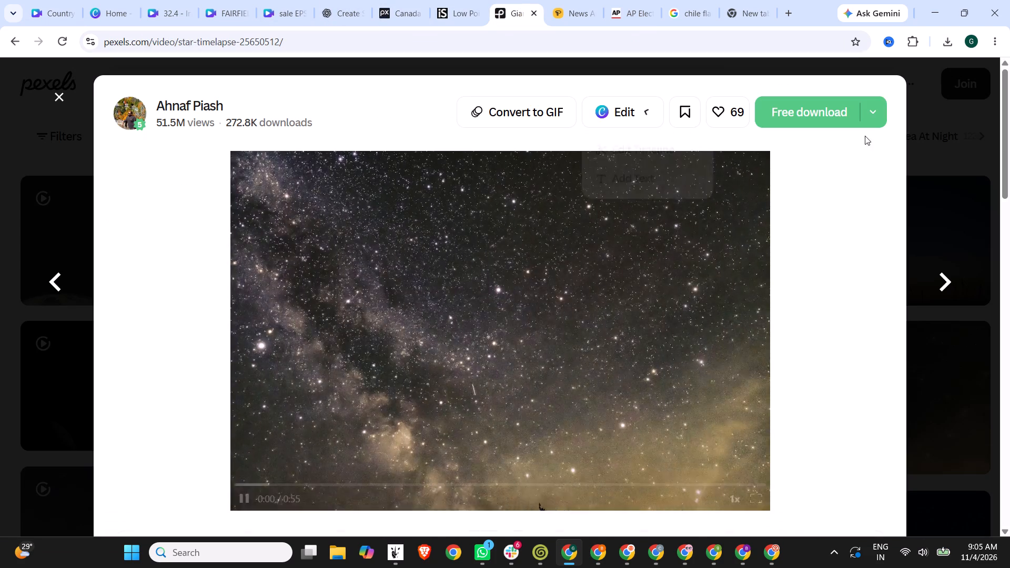
{"action": "left_click", "coordinate": [952, 128]}
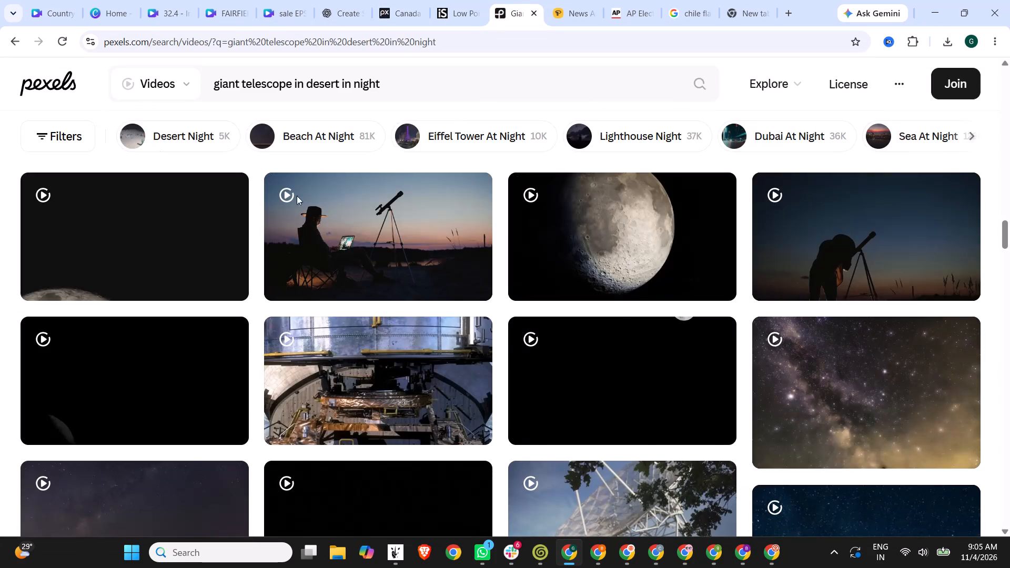
{"action": "scroll", "coordinate": [840, 401], "scroll_direction": "down", "scroll_amount": 5}
{"action": "scroll", "coordinate": [784, 382], "scroll_direction": "down", "scroll_amount": 4}
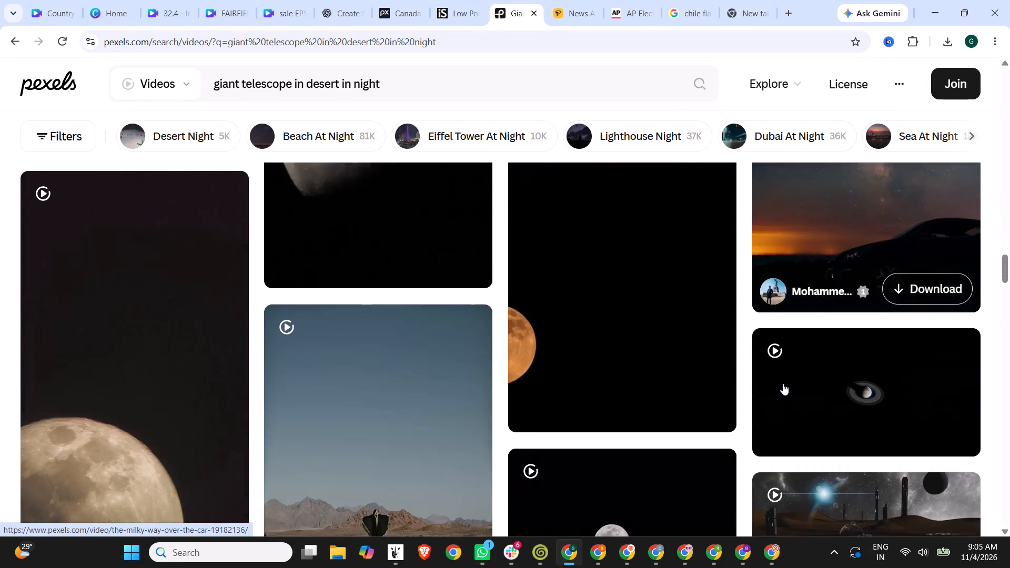
{"action": "scroll", "coordinate": [779, 392], "scroll_direction": "down", "scroll_amount": 2}
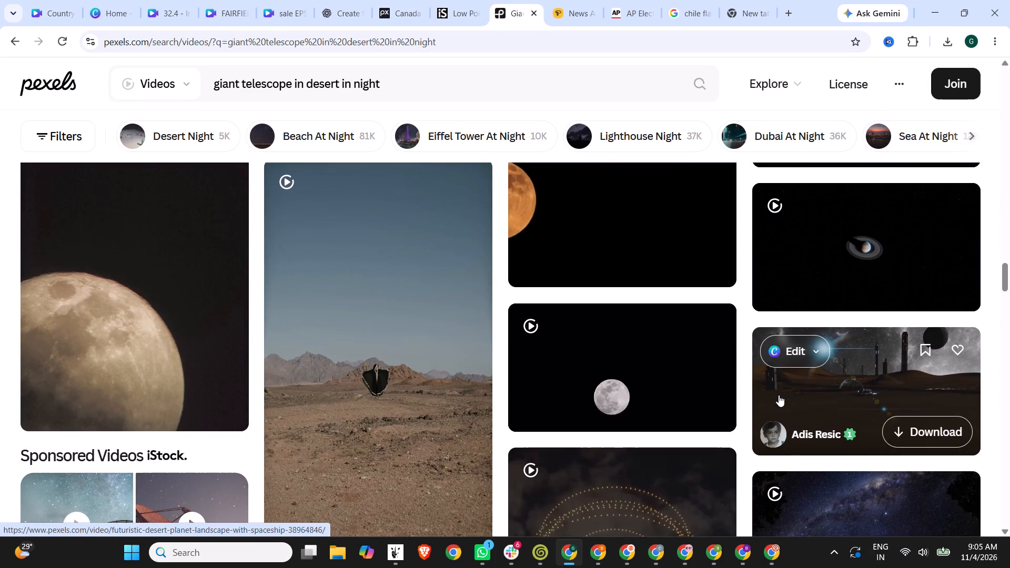
{"action": "scroll", "coordinate": [779, 395], "scroll_direction": "down", "scroll_amount": 4}
Search the Pexels videos for "stars at night in mountain".
{"action": "left_click_drag", "start_coordinate": [475, 88], "coordinate": [27, 76]}
{"action": "type", "text": "stars at i"}
{"action": "key", "text": "BackSpace"}
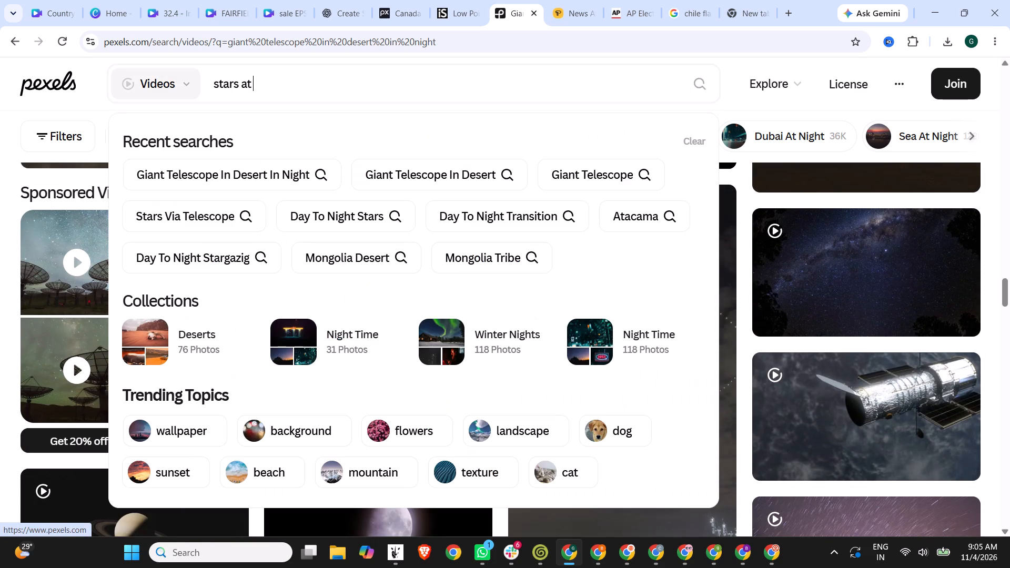
{"action": "type", "text": "night in mountain"}
{"action": "key", "text": "Return"}
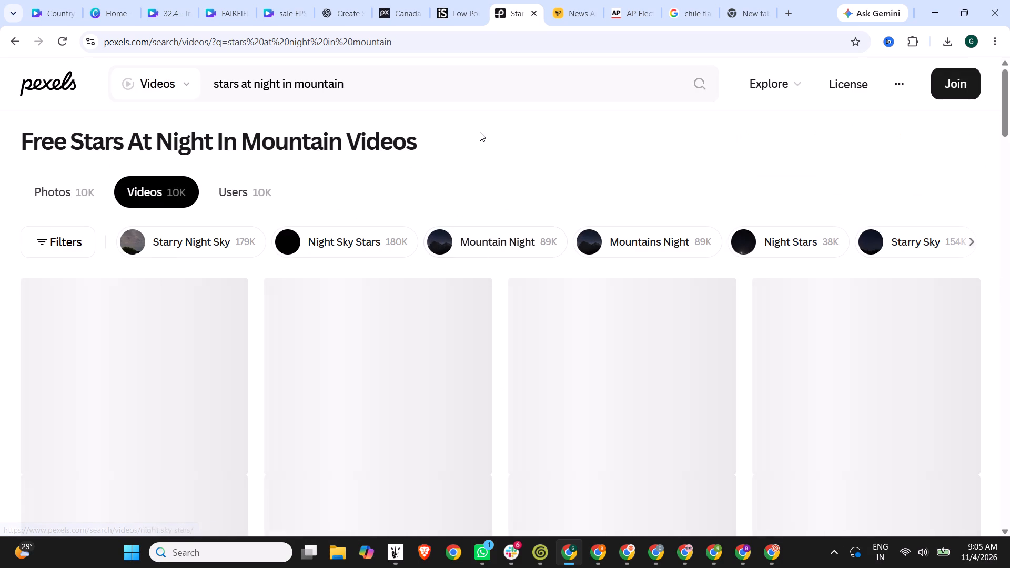
Browse the "stars at night in mountain" videos for a starry sky clip suited to the Atacama stargazing fact.
{"action": "scroll", "coordinate": [480, 132], "scroll_direction": "down", "scroll_amount": 3}
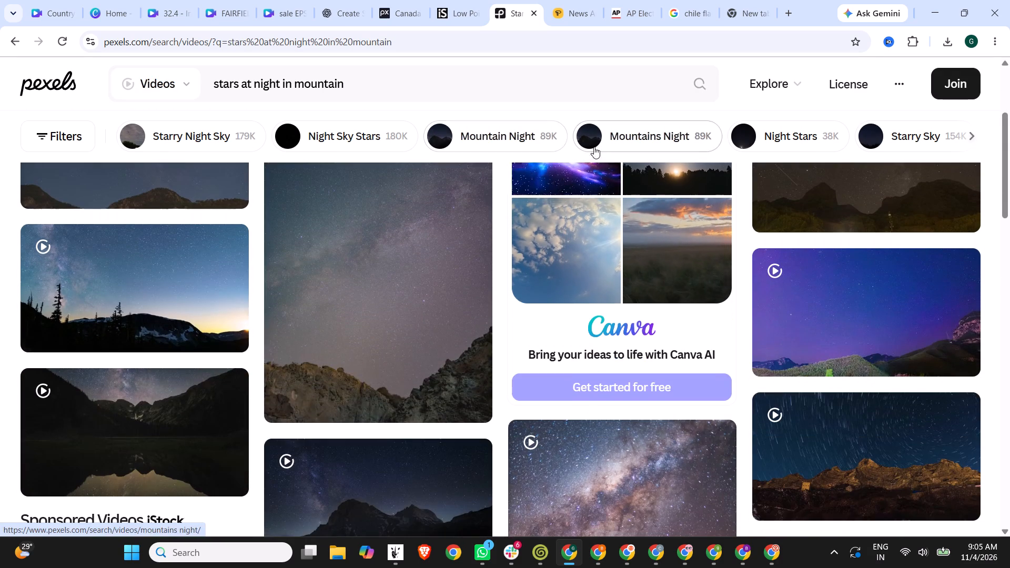
{"action": "scroll", "coordinate": [728, 271], "scroll_direction": "up", "scroll_amount": 1}
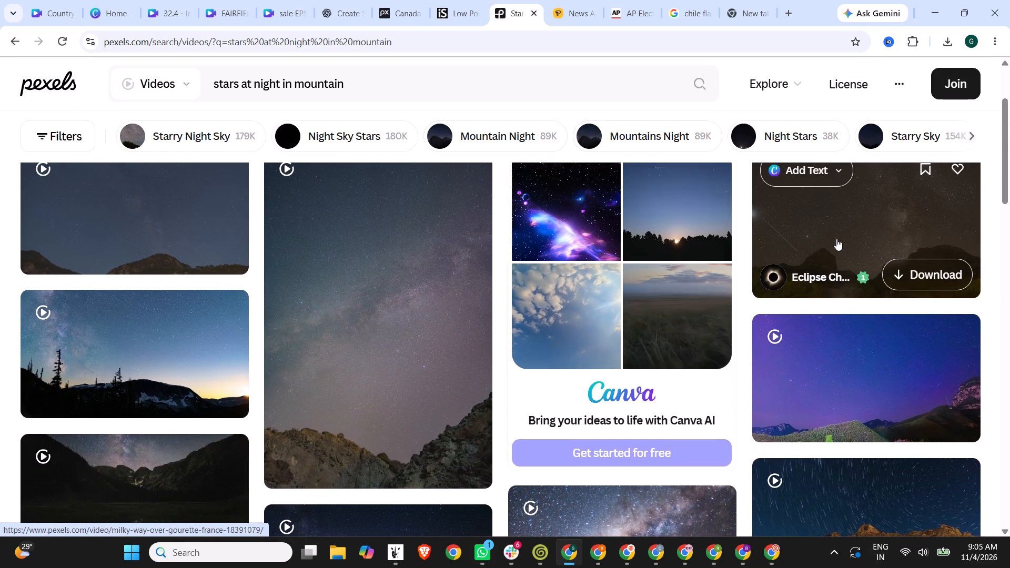
{"action": "scroll", "coordinate": [836, 239], "scroll_direction": "down", "scroll_amount": 3}
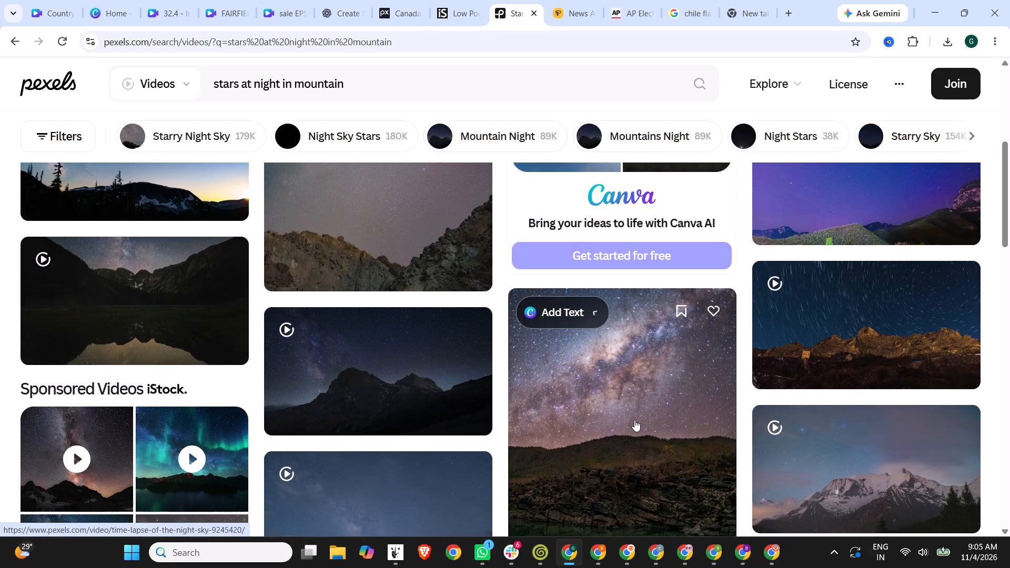
{"action": "scroll", "coordinate": [632, 420], "scroll_direction": "down", "scroll_amount": 2}
{"action": "scroll", "coordinate": [152, 307], "scroll_direction": "up", "scroll_amount": 3}
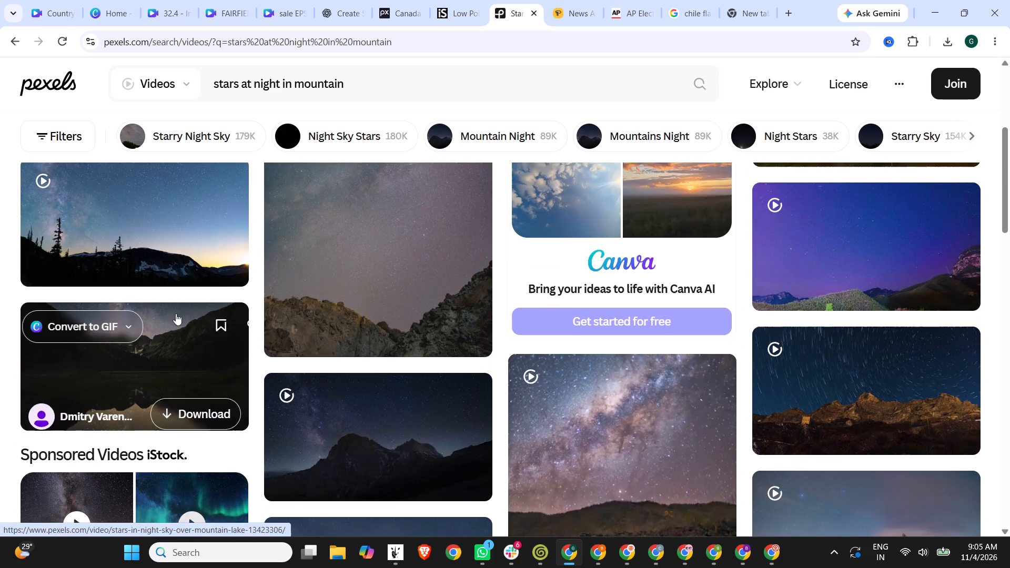
{"action": "scroll", "coordinate": [272, 339], "scroll_direction": "down", "scroll_amount": 6}
{"action": "scroll", "coordinate": [352, 330], "scroll_direction": "down", "scroll_amount": 6}
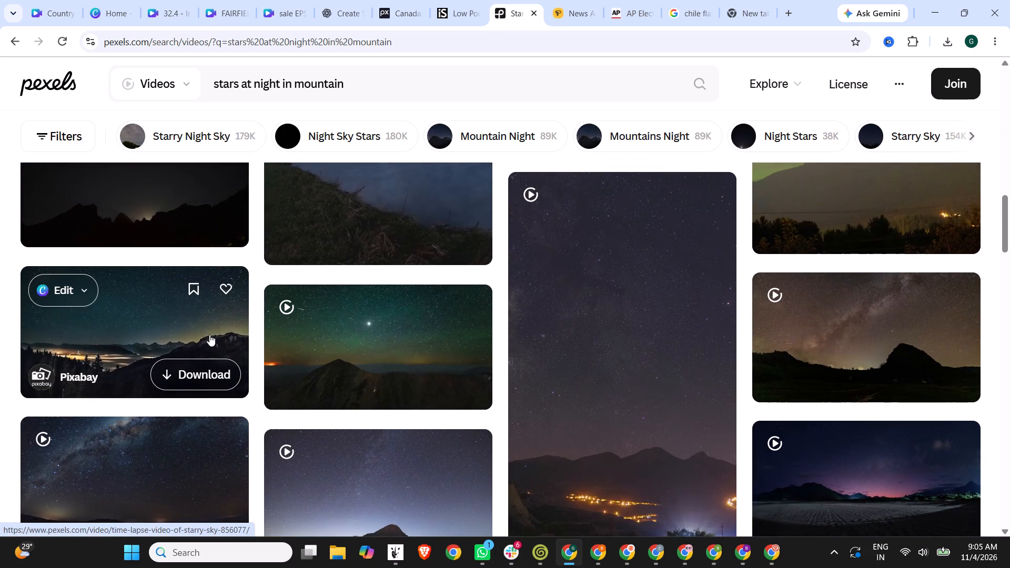
{"action": "scroll", "coordinate": [199, 330], "scroll_direction": "down", "scroll_amount": 4}
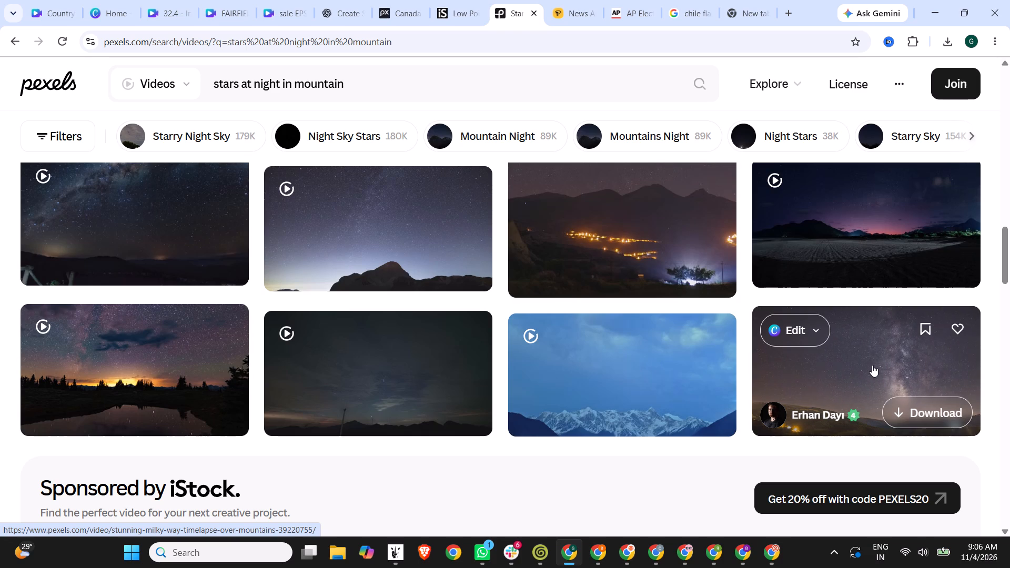
Open the Milky Way timelapse over mountains video, download it for free, and check its download progress.
{"action": "left_click", "coordinate": [872, 365]}
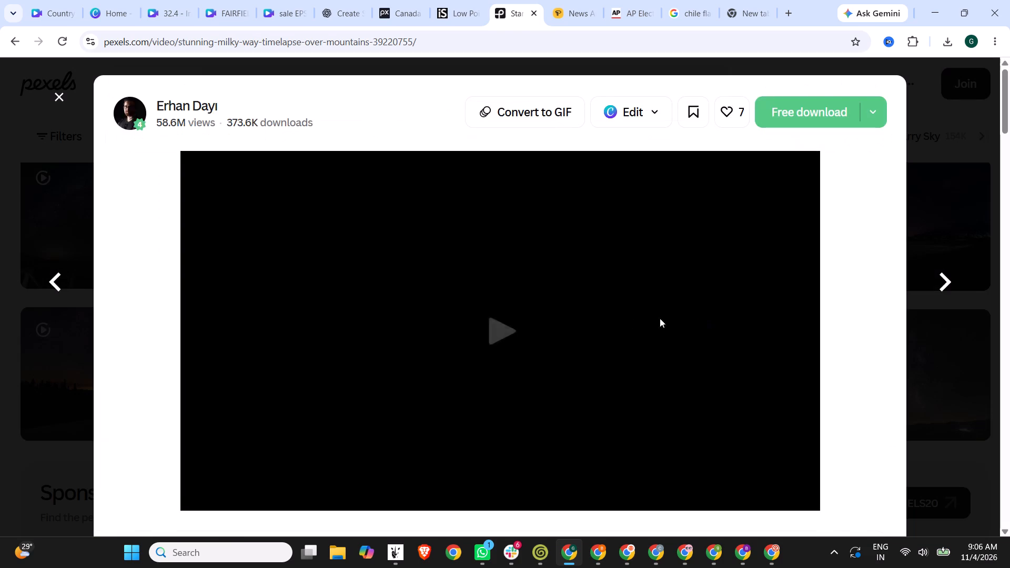
{"action": "scroll", "coordinate": [610, 318], "scroll_direction": "down", "scroll_amount": 11}
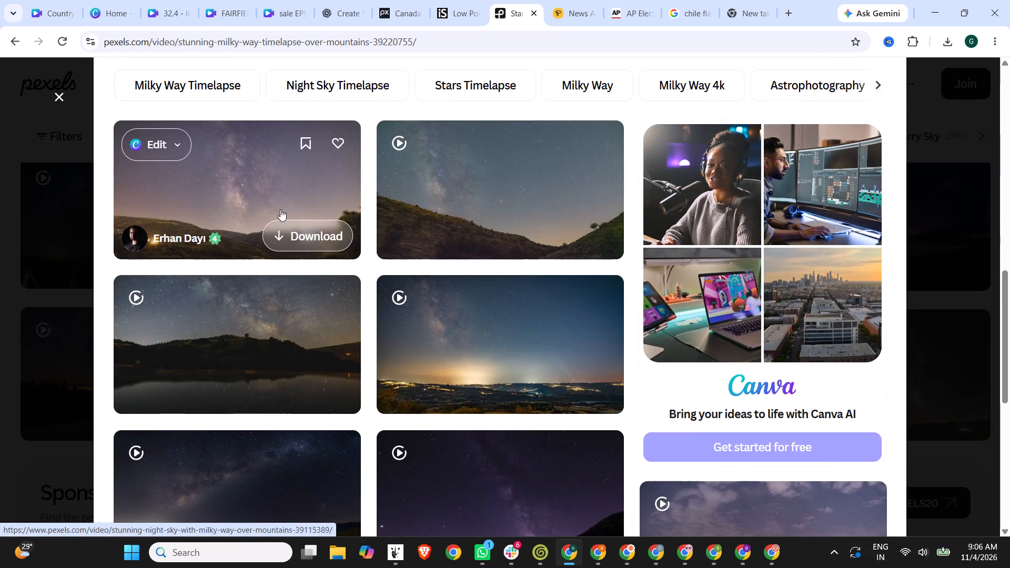
{"action": "scroll", "coordinate": [477, 272], "scroll_direction": "up", "scroll_amount": 9}
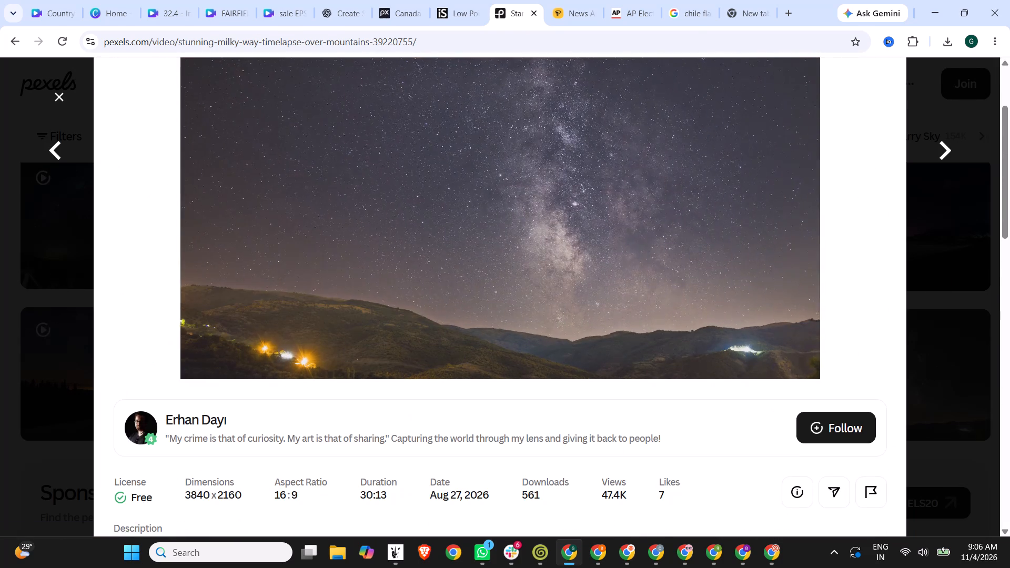
{"action": "right_click", "coordinate": [503, 200]}
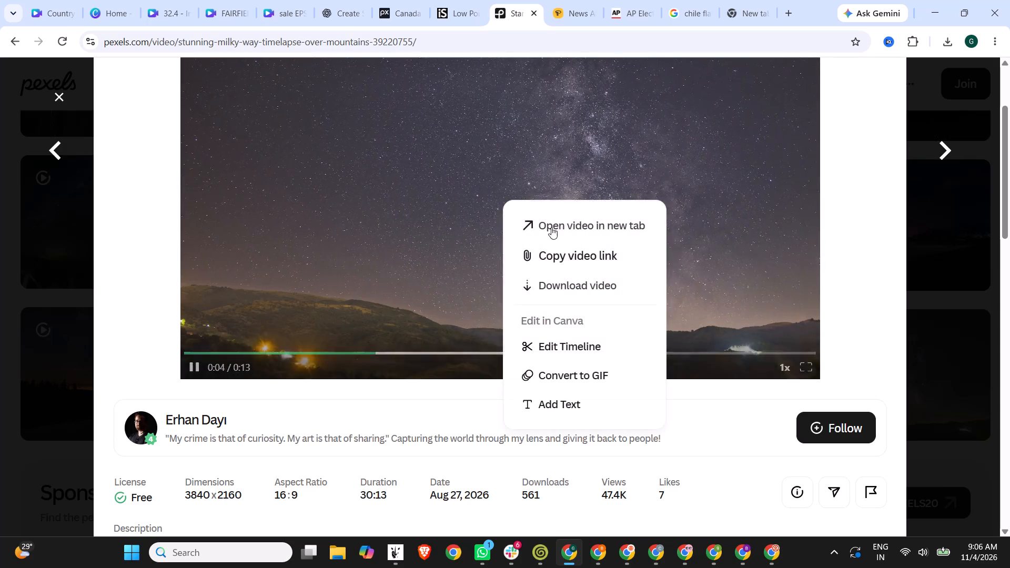
{"action": "scroll", "coordinate": [855, 258], "scroll_direction": "up", "scroll_amount": 3}
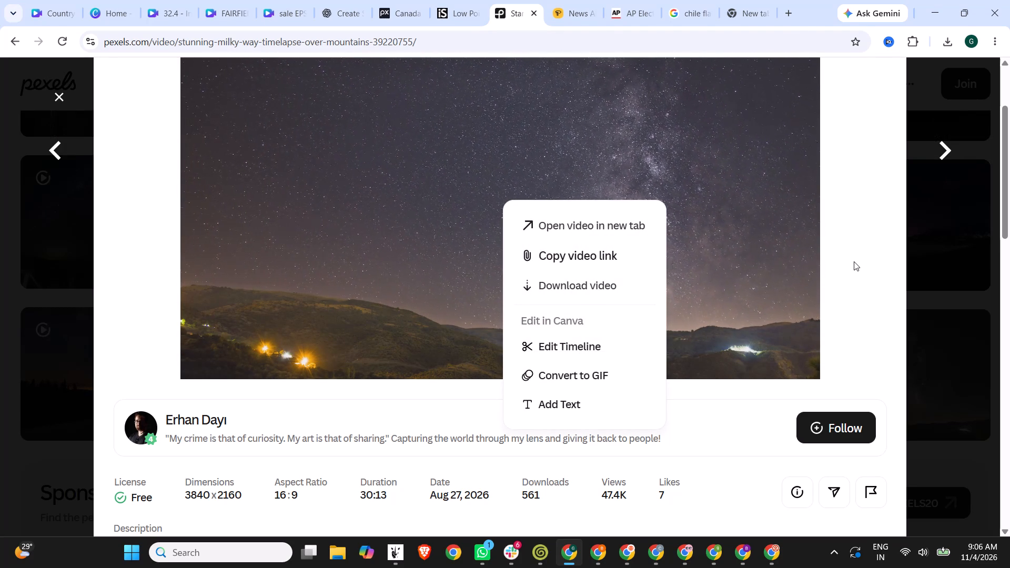
{"action": "left_click", "coordinate": [854, 261]}
{"action": "scroll", "coordinate": [751, 266], "scroll_direction": "up", "scroll_amount": 5}
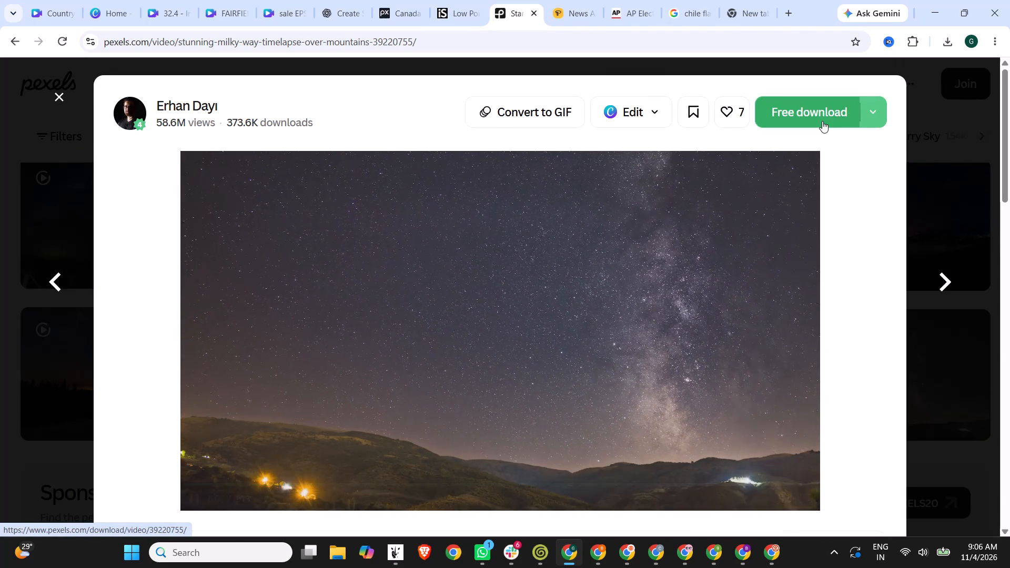
{"action": "left_click", "coordinate": [822, 121]}
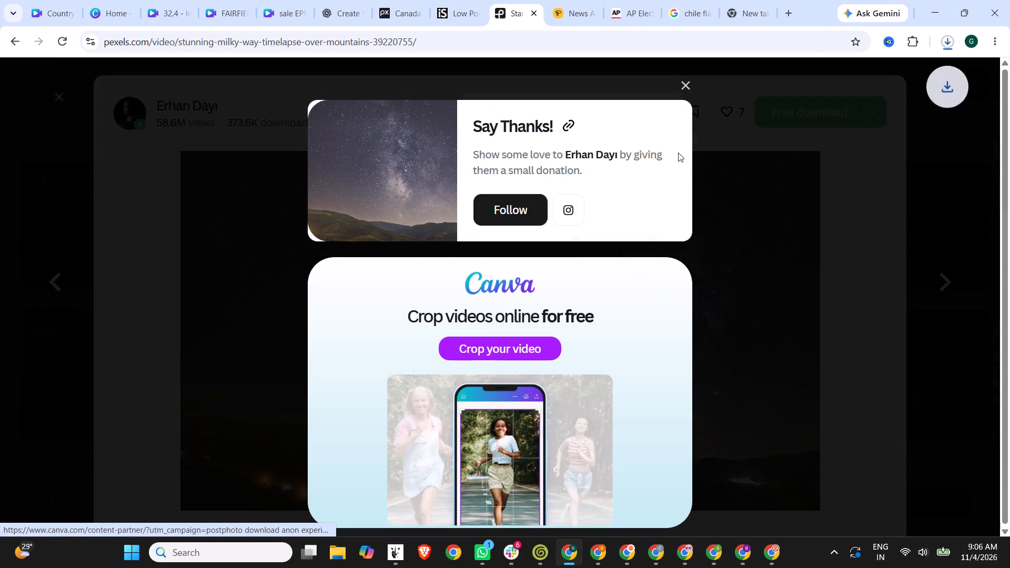
{"action": "left_click", "coordinate": [945, 38]}
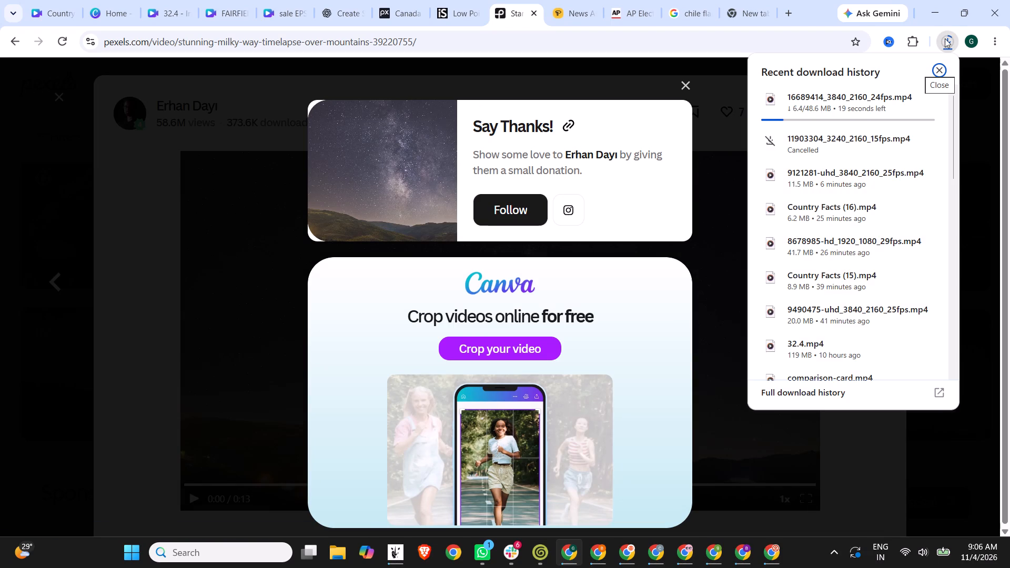
{"action": "left_click", "coordinate": [945, 38]}
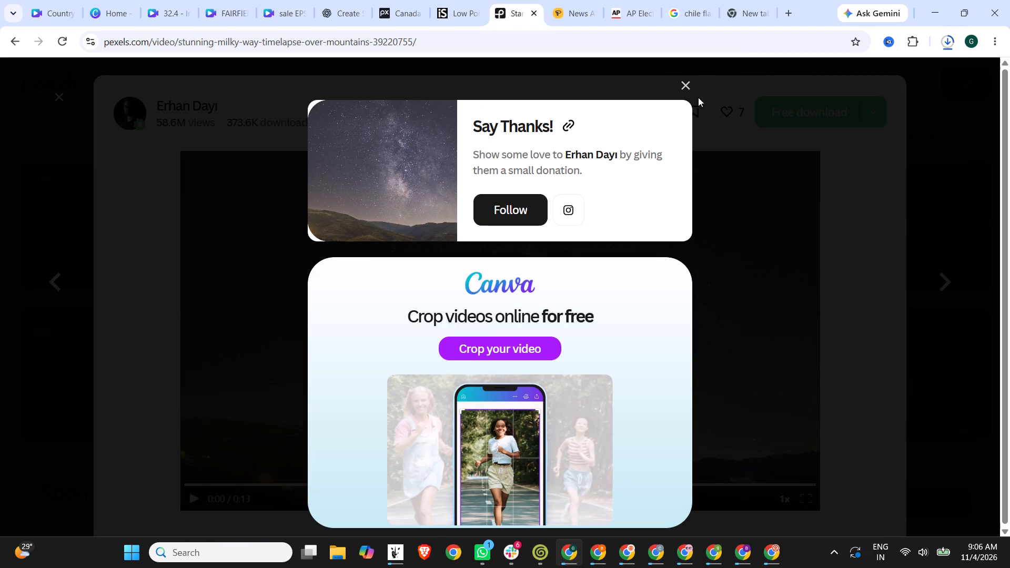
Copy the video creator's name from the thank-you message and paste it into the address bar of the open new tab.
{"action": "left_click_drag", "start_coordinate": [562, 154], "coordinate": [572, 153]}
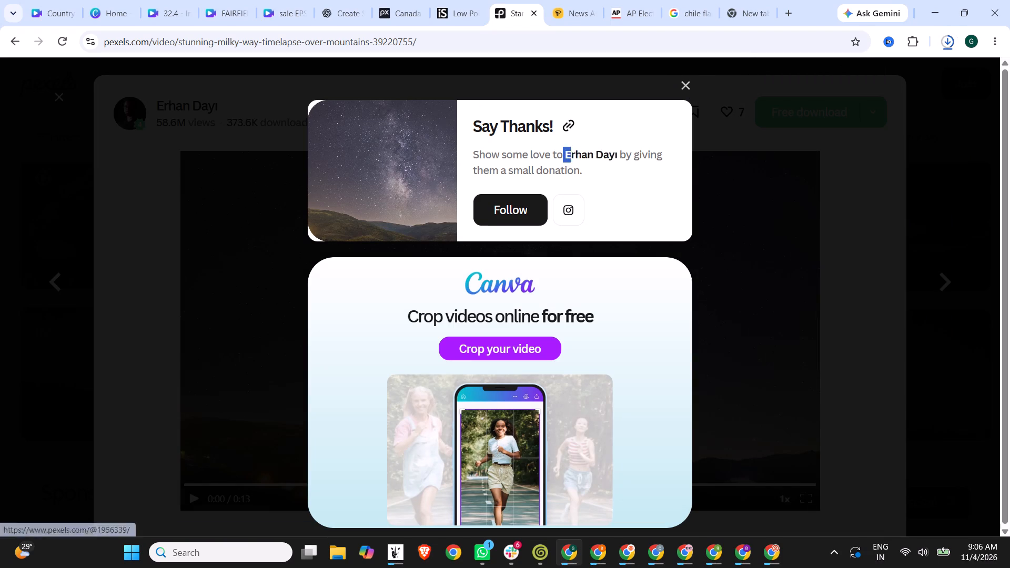
{"action": "left_click_drag", "start_coordinate": [572, 153], "coordinate": [618, 153]}
{"action": "key", "text": "ctrl+c"}
{"action": "left_click", "coordinate": [743, 6]}
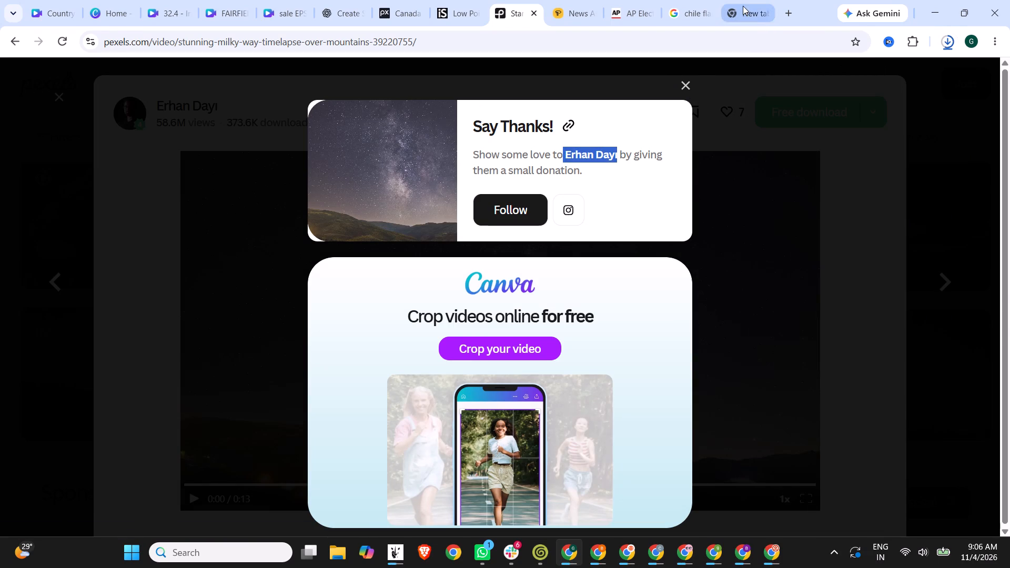
{"action": "left_click_drag", "start_coordinate": [325, 48], "coordinate": [0, 63]}
{"action": "key", "text": "ctrl+v"}
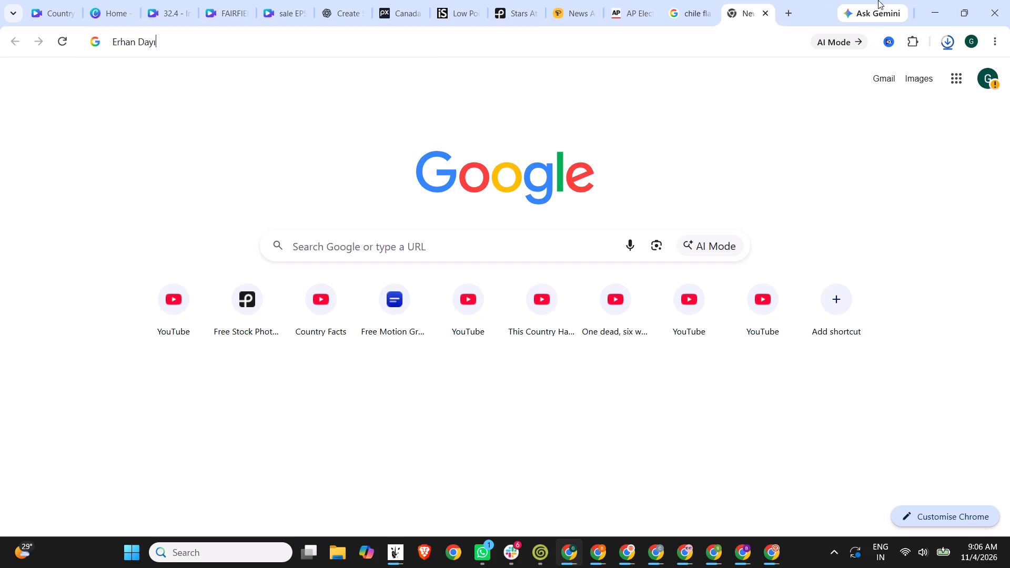
Close the Milky Way video and return to the Pexels video results for "giant telescope in desert in night".
{"action": "left_click", "coordinate": [516, 0]}
{"action": "left_click", "coordinate": [477, 0]}
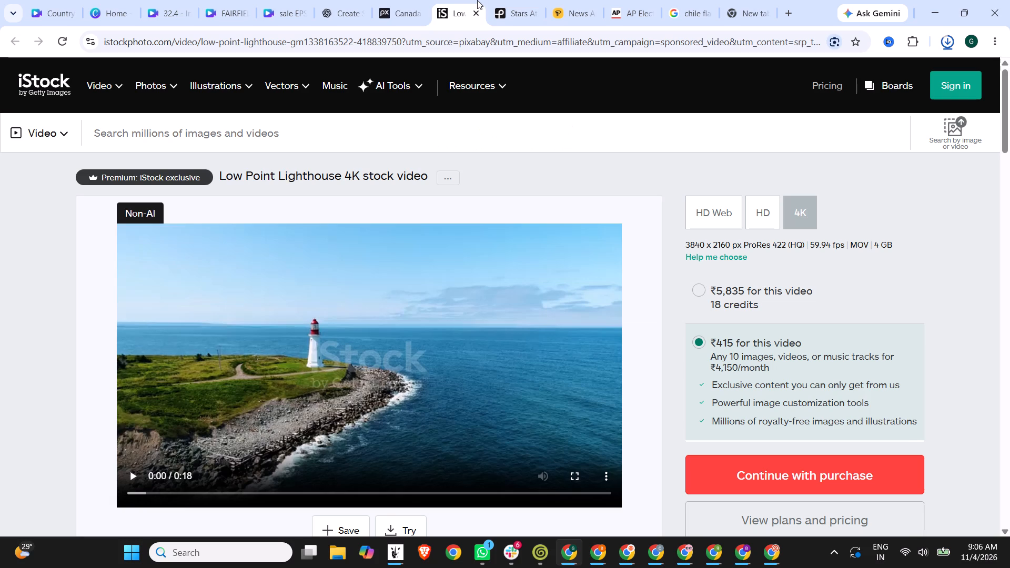
{"action": "left_click", "coordinate": [499, 0]}
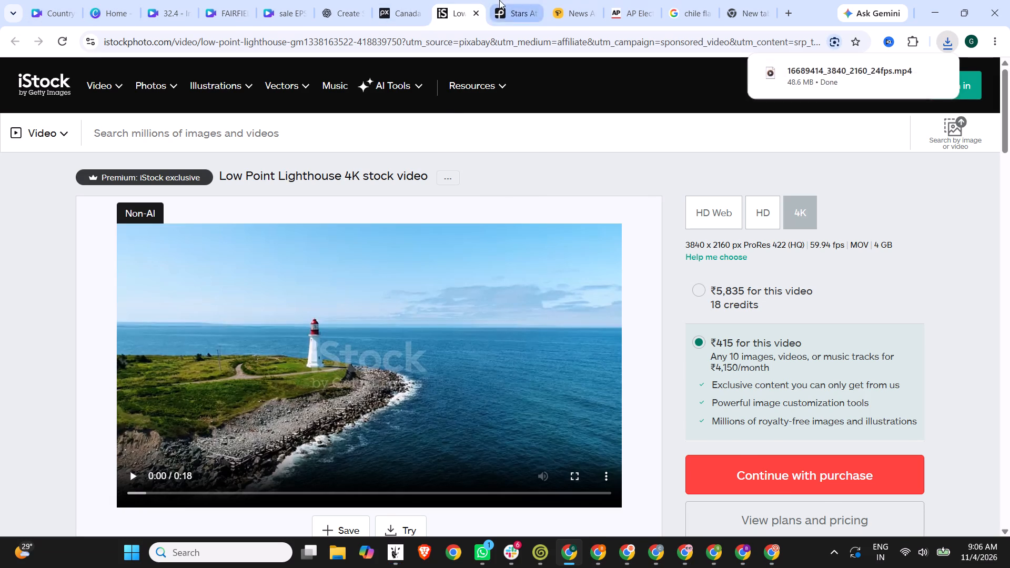
{"action": "left_click", "coordinate": [689, 88]}
{"action": "scroll", "coordinate": [85, 153], "scroll_direction": "up", "scroll_amount": 5}
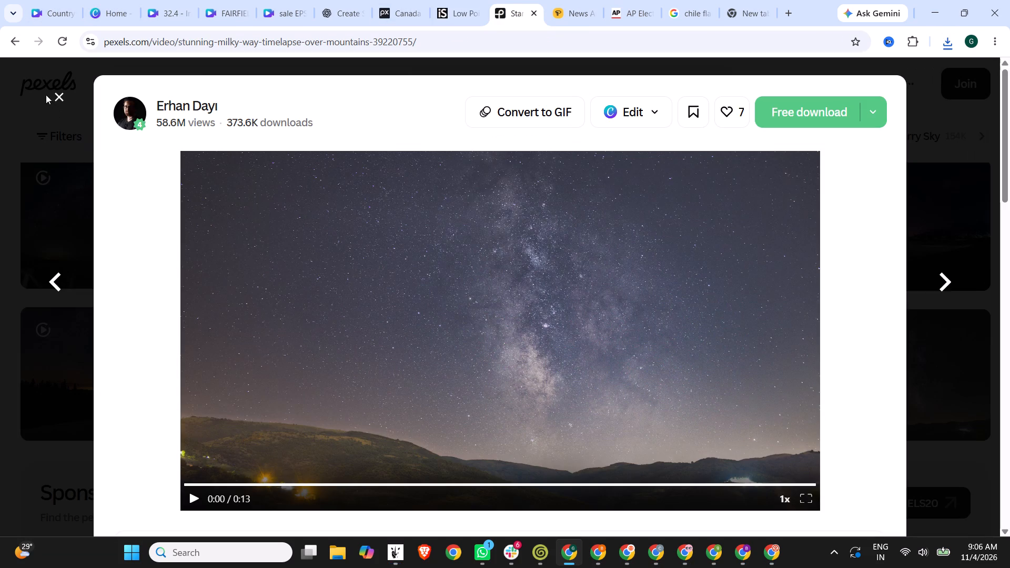
{"action": "left_click", "coordinate": [46, 95]}
{"action": "left_click", "coordinate": [60, 94]}
{"action": "left_click", "coordinate": [14, 39]}
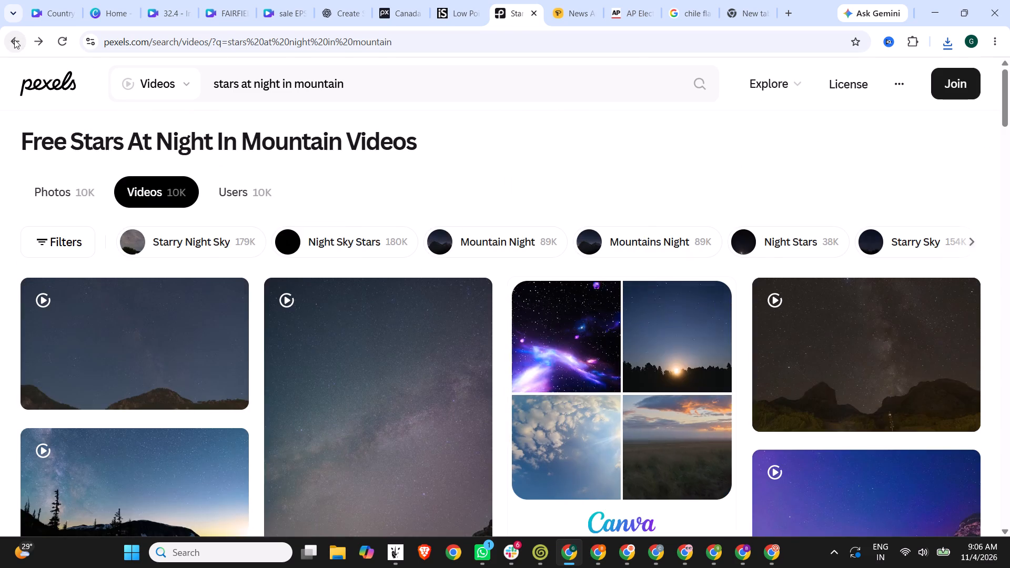
{"action": "left_click", "coordinate": [14, 39]}
{"action": "left_click", "coordinate": [14, 39]}
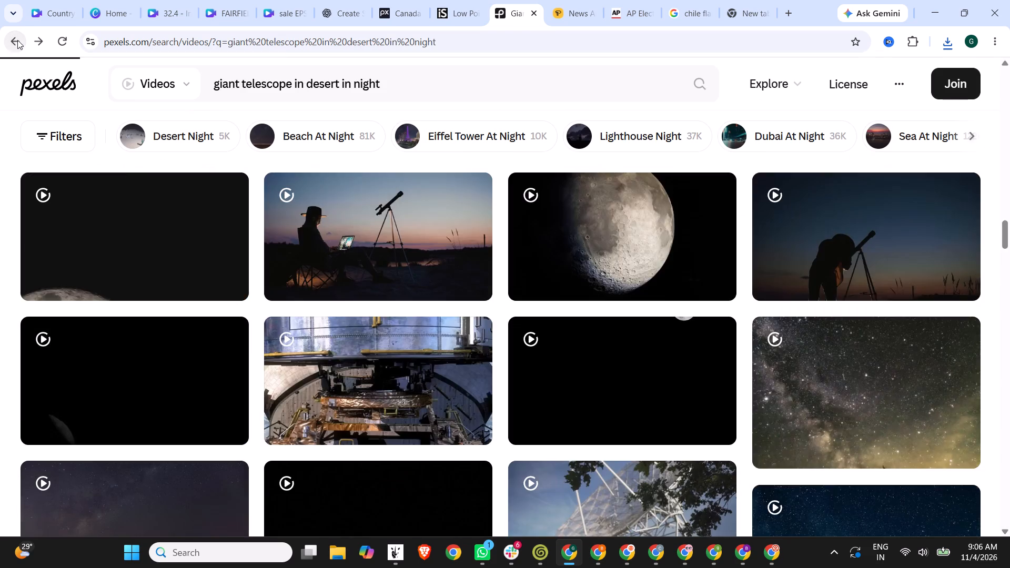
Find and open the video of a silhouetted person bending over a telescope at dusk in the telescope results.
{"action": "scroll", "coordinate": [720, 276], "scroll_direction": "down", "scroll_amount": 8}
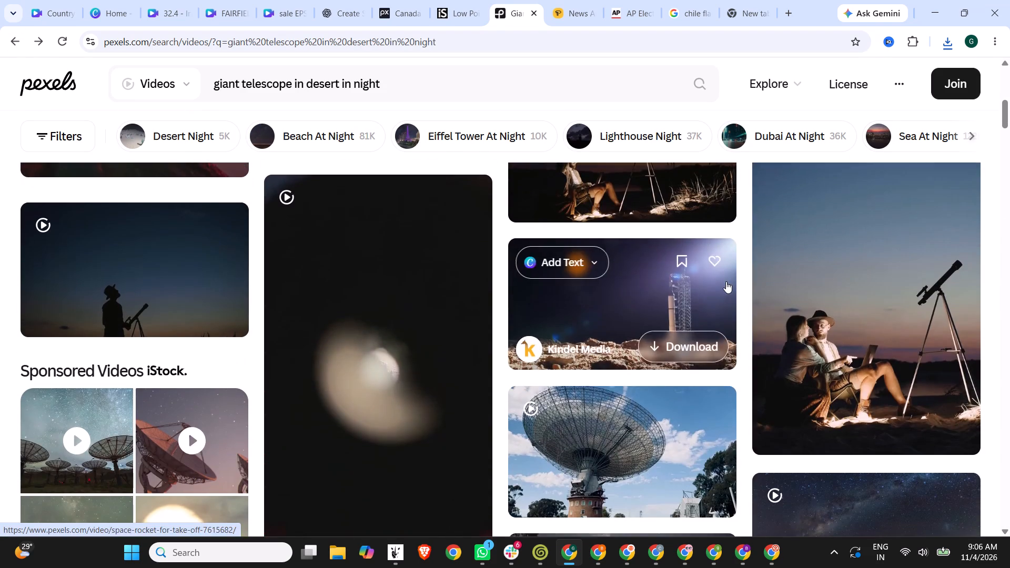
{"action": "scroll", "coordinate": [754, 338], "scroll_direction": "down", "scroll_amount": 2}
{"action": "scroll", "coordinate": [754, 341], "scroll_direction": "up", "scroll_amount": 1}
{"action": "scroll", "coordinate": [754, 341], "scroll_direction": "down", "scroll_amount": 2}
{"action": "scroll", "coordinate": [807, 338], "scroll_direction": "down", "scroll_amount": 4}
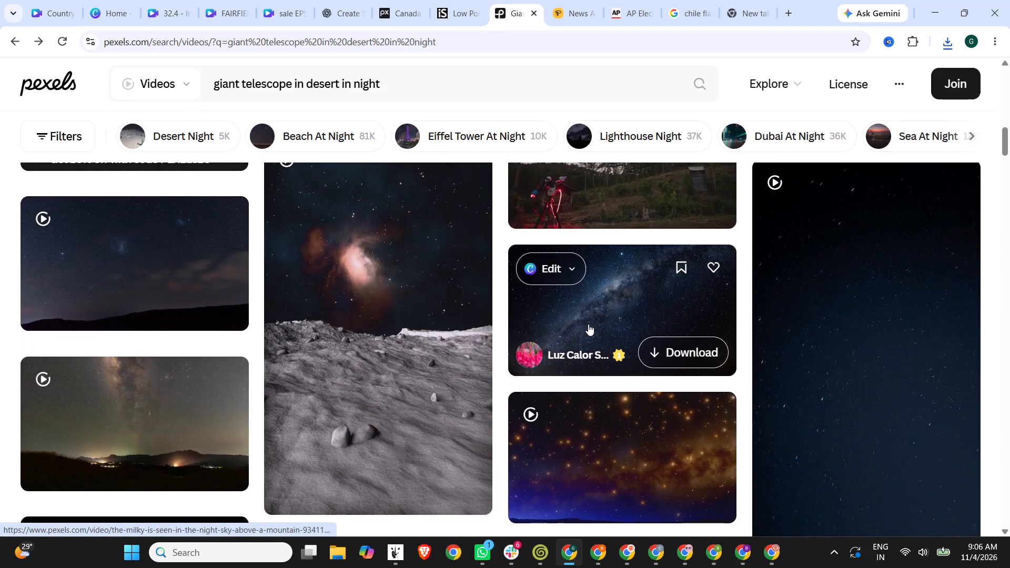
{"action": "scroll", "coordinate": [588, 324], "scroll_direction": "down", "scroll_amount": 18}
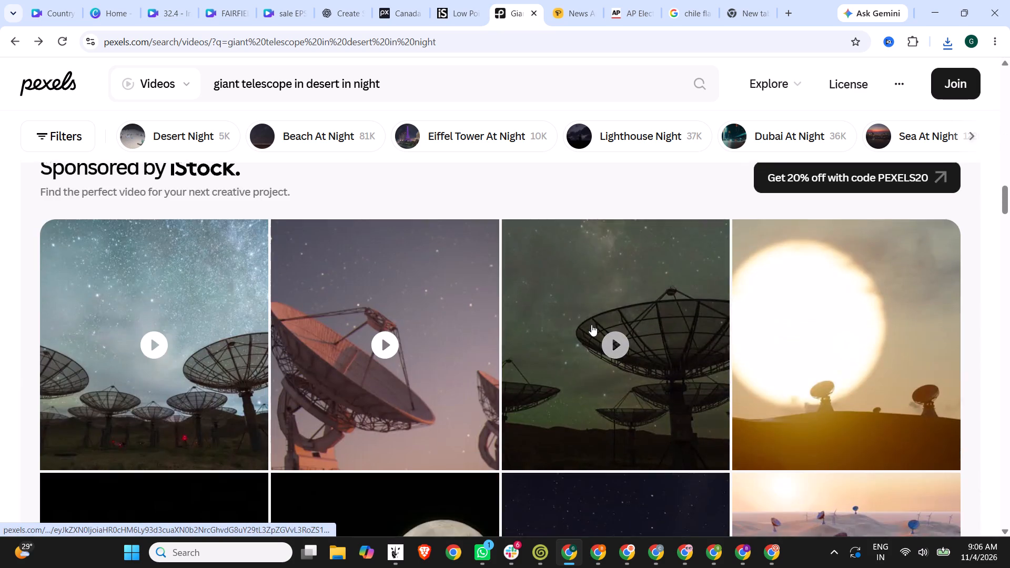
{"action": "scroll", "coordinate": [591, 324], "scroll_direction": "down", "scroll_amount": 5}
{"action": "left_click", "coordinate": [817, 315]}
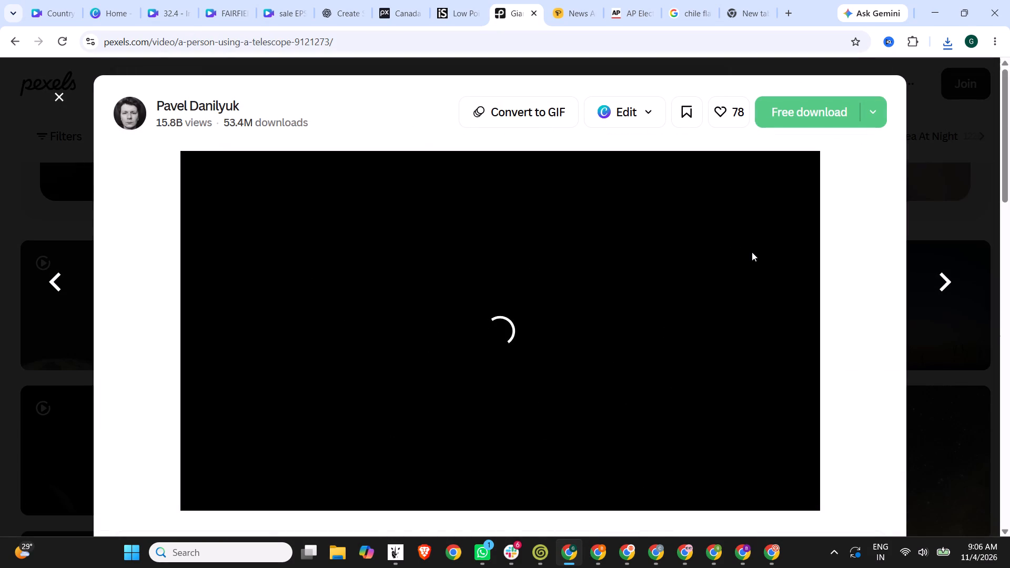
Copy the telescope video creator's name and append it after a slash to the creator name noted in the new tab's address bar.
{"action": "left_click_drag", "start_coordinate": [244, 108], "coordinate": [184, 104]}
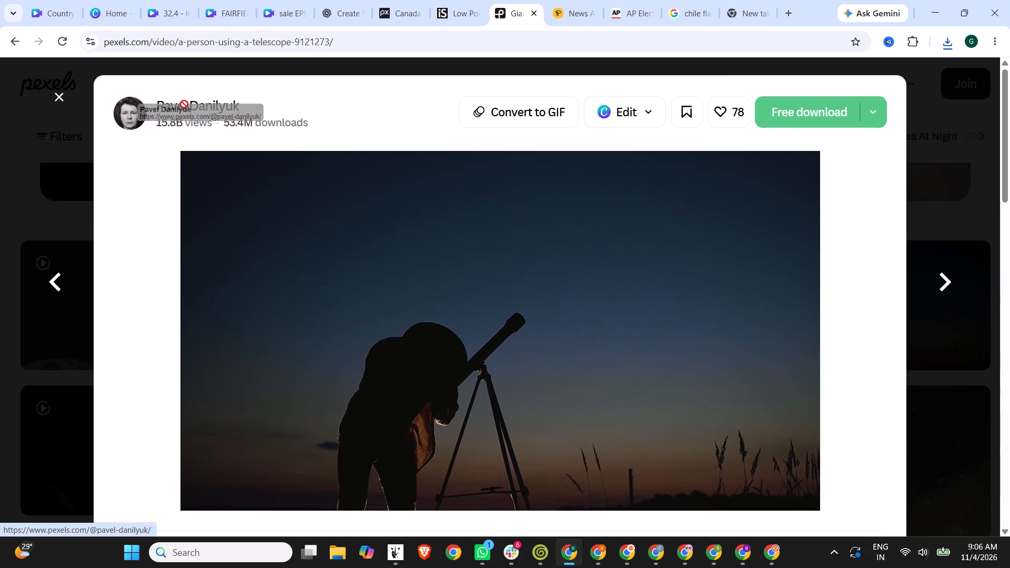
{"action": "left_click_drag", "start_coordinate": [184, 104], "coordinate": [179, 104]}
{"action": "left_click_drag", "start_coordinate": [155, 104], "coordinate": [237, 105]}
{"action": "key", "text": "ctrl+c"}
{"action": "left_click", "coordinate": [725, 0]}
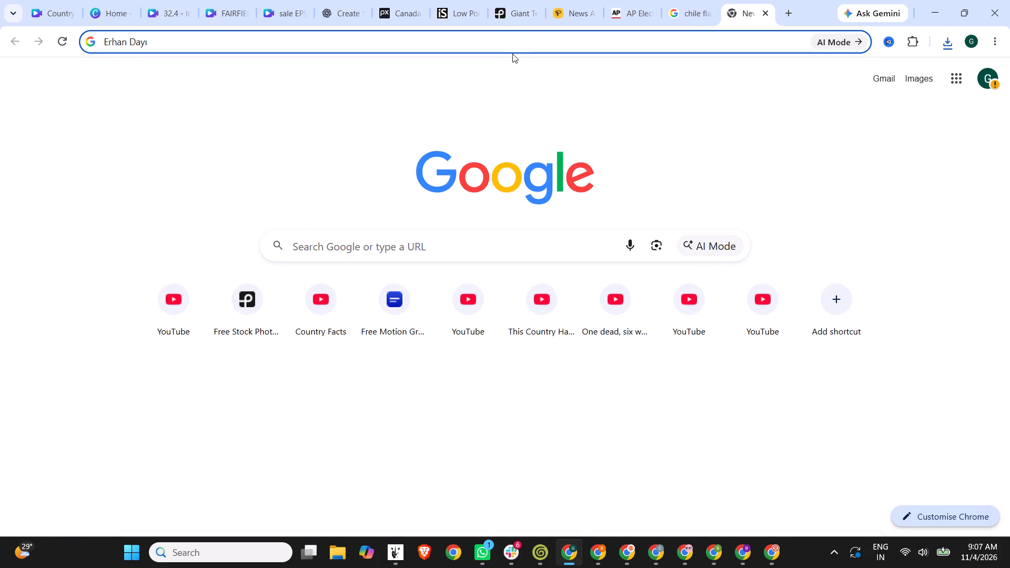
{"action": "key", "text": "space"}
{"action": "type", "text": "/"}
{"action": "key", "text": "space"}
{"action": "key", "text": "ctrl+v"}
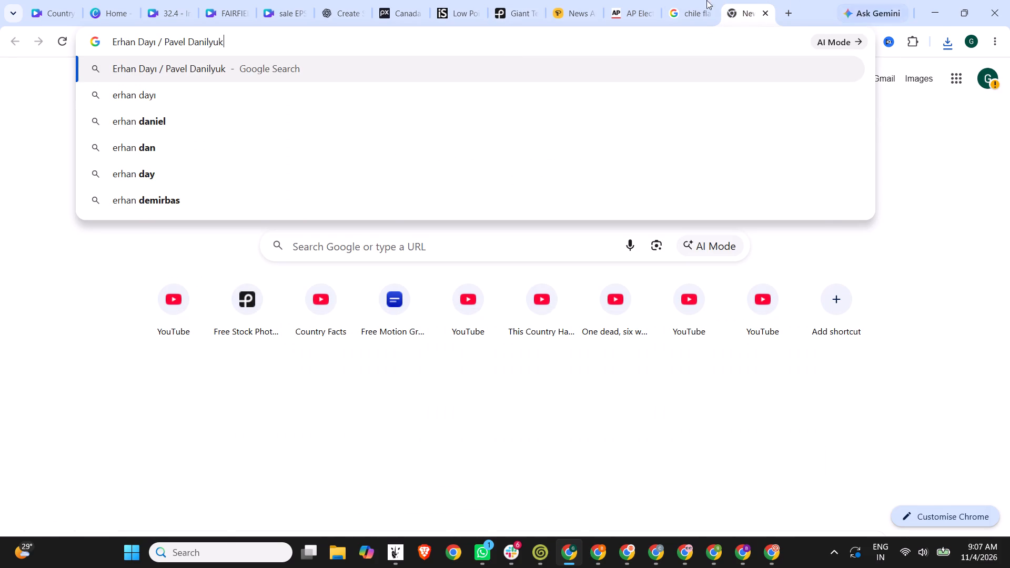
Return to the Pexels video of the person using a telescope and download it for free.
{"action": "left_click", "coordinate": [686, 0]}
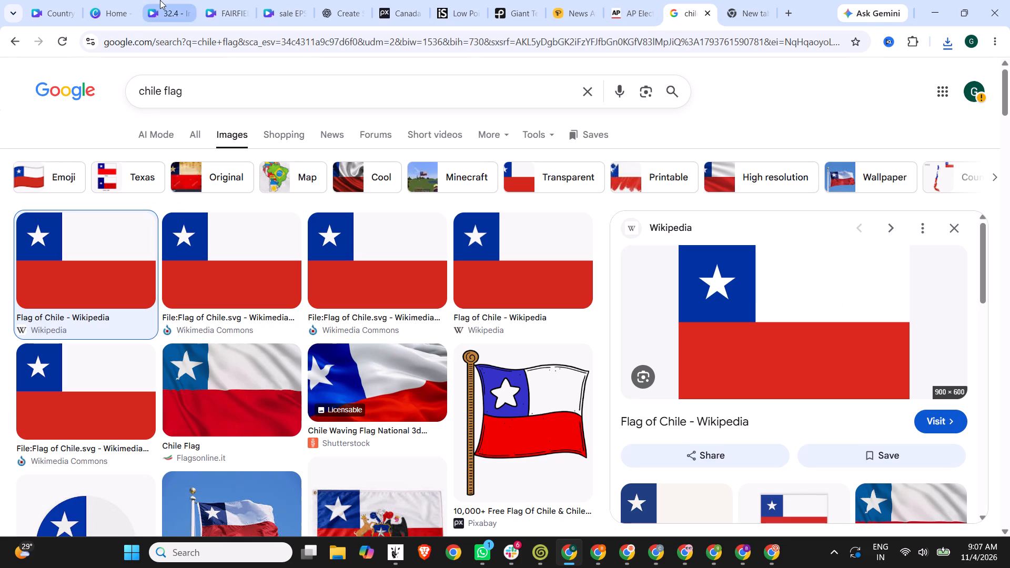
{"action": "left_click", "coordinate": [508, 0]}
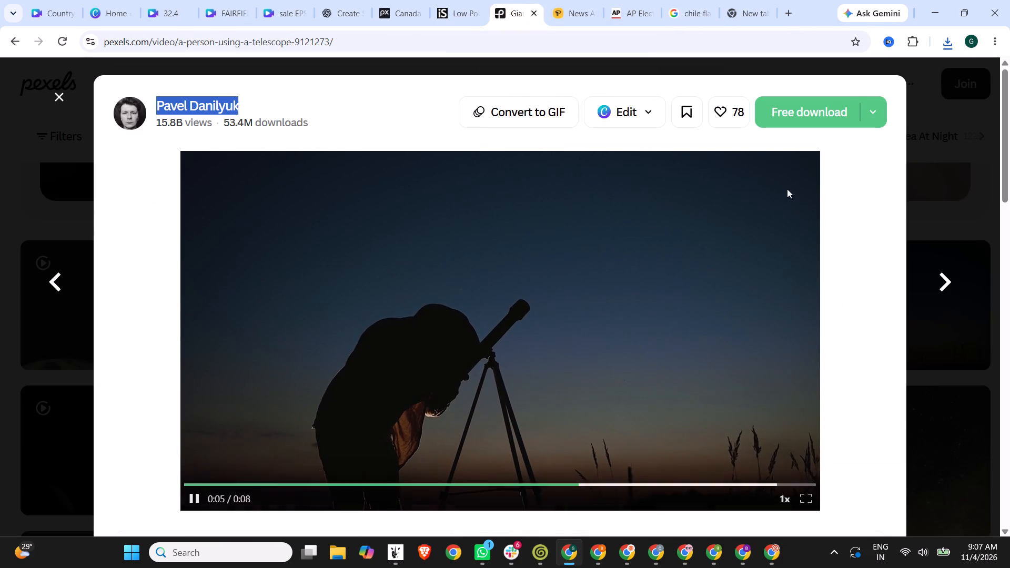
{"action": "left_click", "coordinate": [790, 118]}
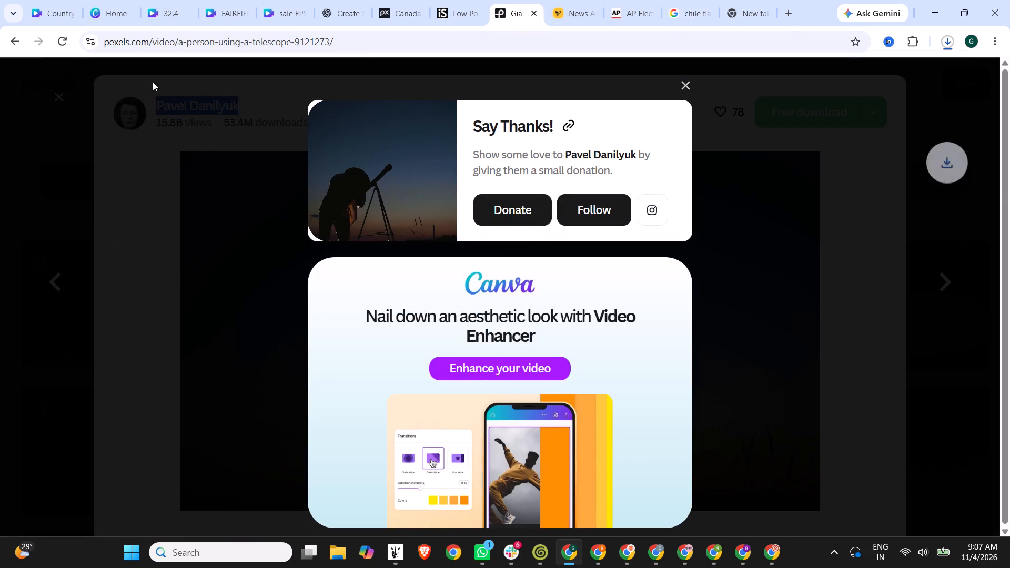
Upload the Milky Way video file 16689414_3840_2160_24fps to the Country Facts design in Canva.
{"action": "left_click", "coordinate": [97, 0]}
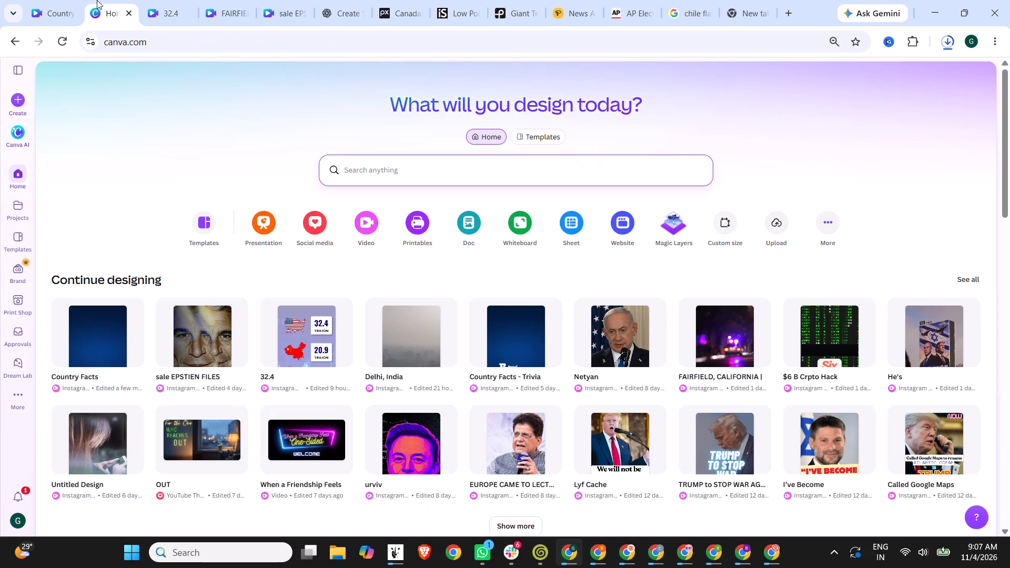
{"action": "left_click", "coordinate": [163, 0]}
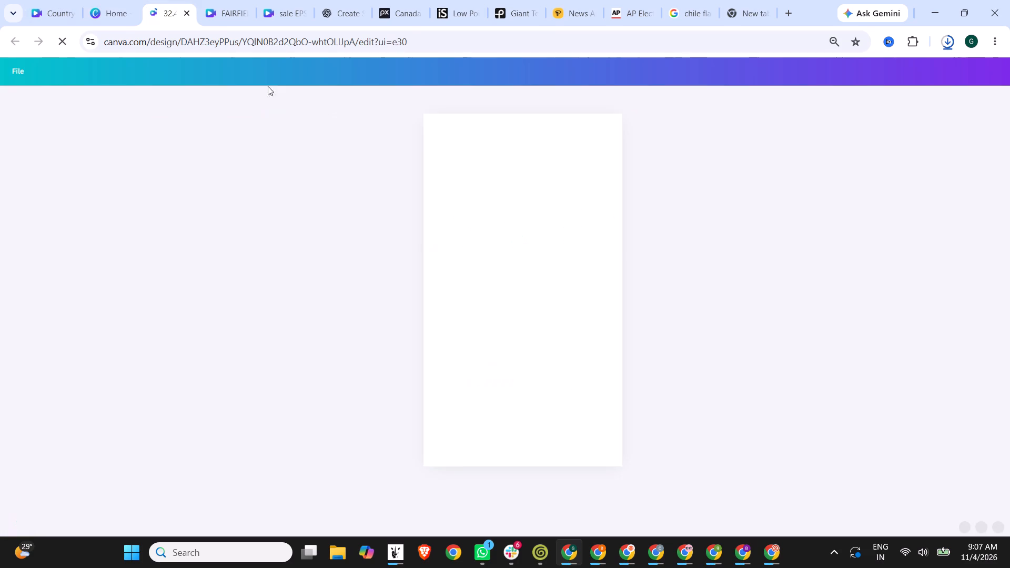
{"action": "left_click", "coordinate": [54, 0]}
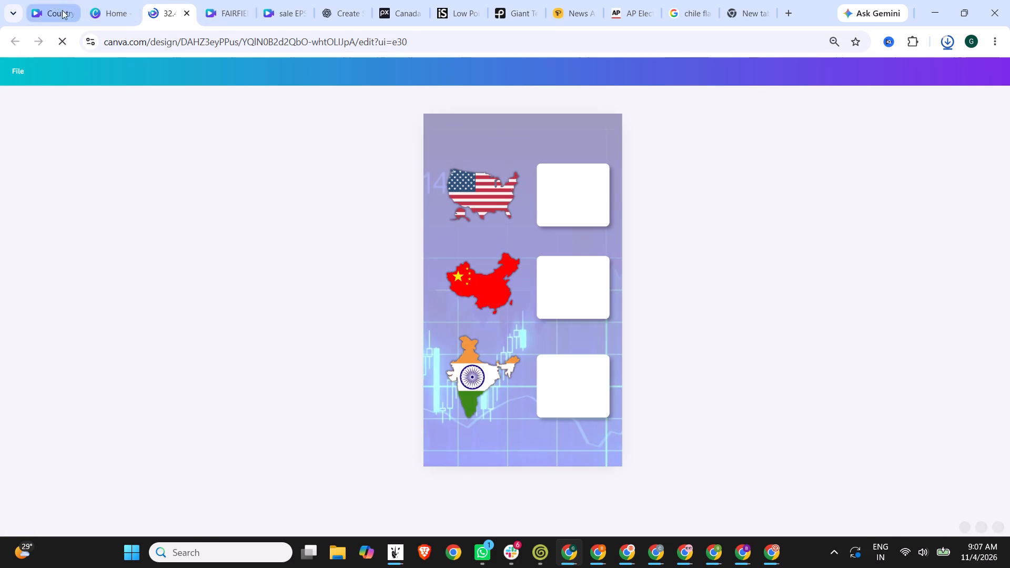
{"action": "left_click", "coordinate": [102, 139]}
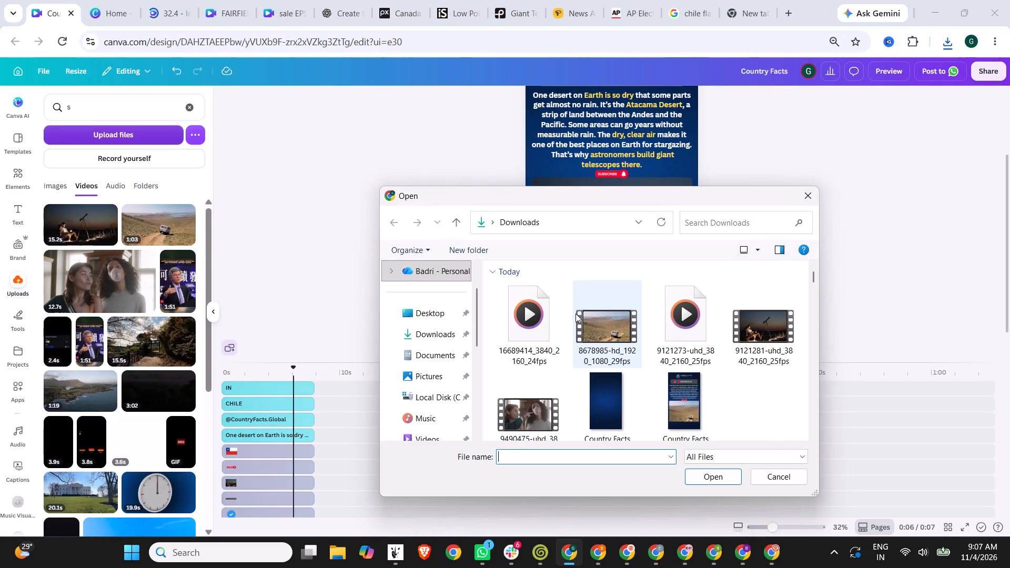
{"action": "left_click", "coordinate": [587, 324]}
{"action": "left_click", "coordinate": [527, 326]}
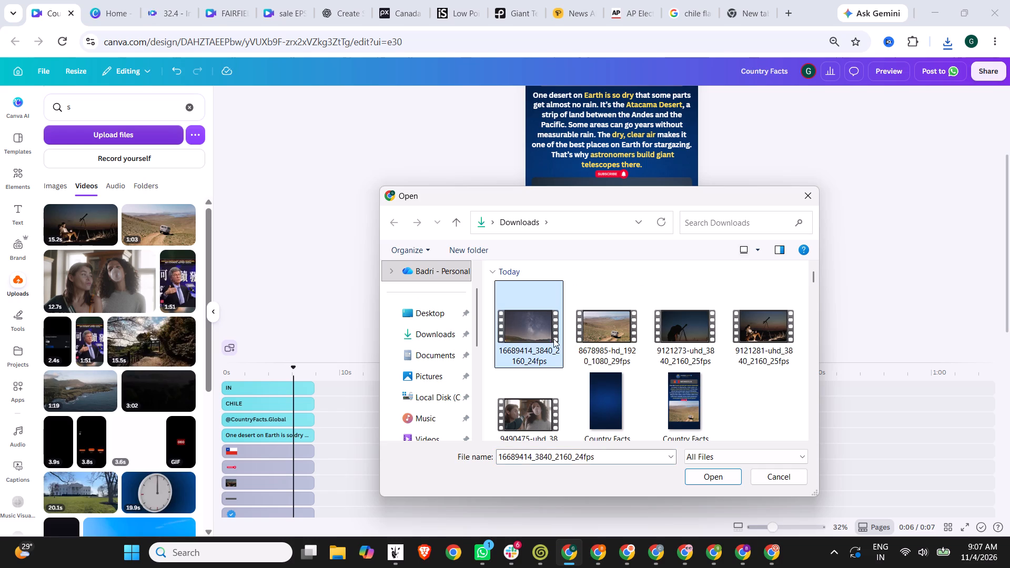
{"action": "left_click", "coordinate": [730, 473]}
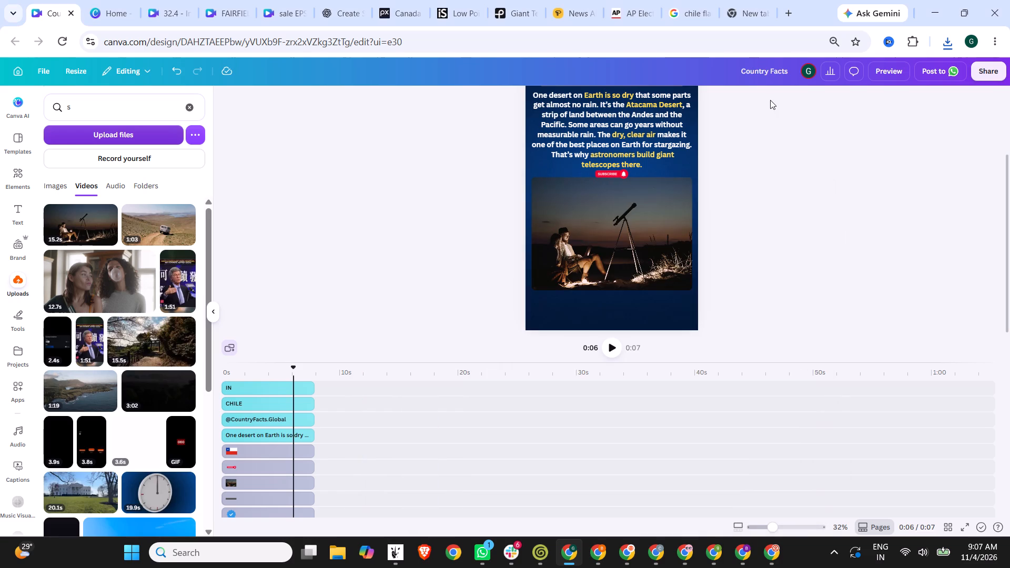
Check the recent downloads and upload the telescope video file 9121273-uhd_3840_2160_25fps to the design's uploads.
{"action": "left_click", "coordinate": [954, 33]}
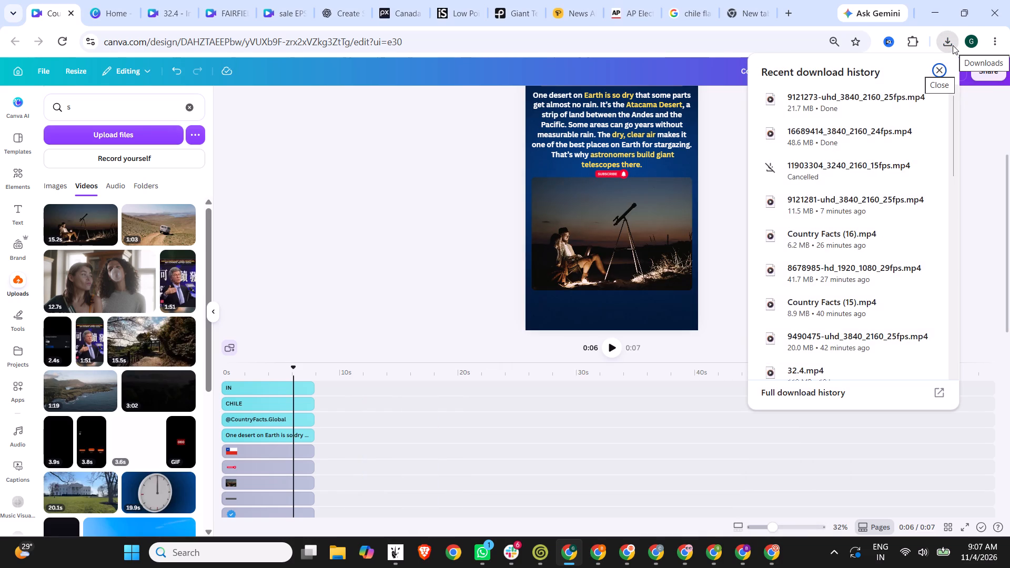
{"action": "left_click", "coordinate": [953, 45]}
{"action": "left_click", "coordinate": [128, 133]}
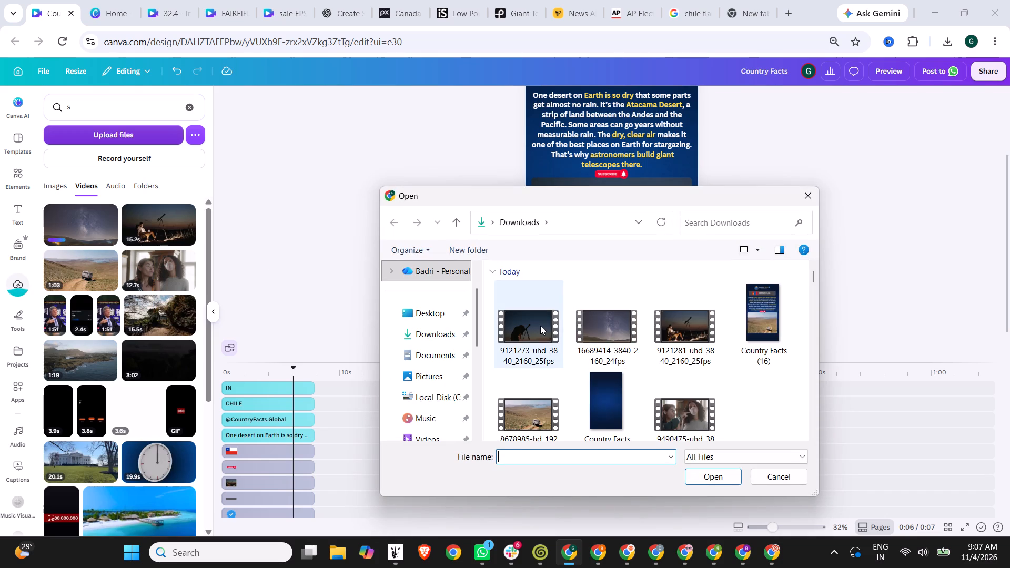
{"action": "double_click", "coordinate": [540, 326]}
Replace the campfire telescope clip in the video frame below the fact text with the uploaded Milky Way video.
{"action": "left_click_drag", "start_coordinate": [96, 224], "coordinate": [491, 224]}
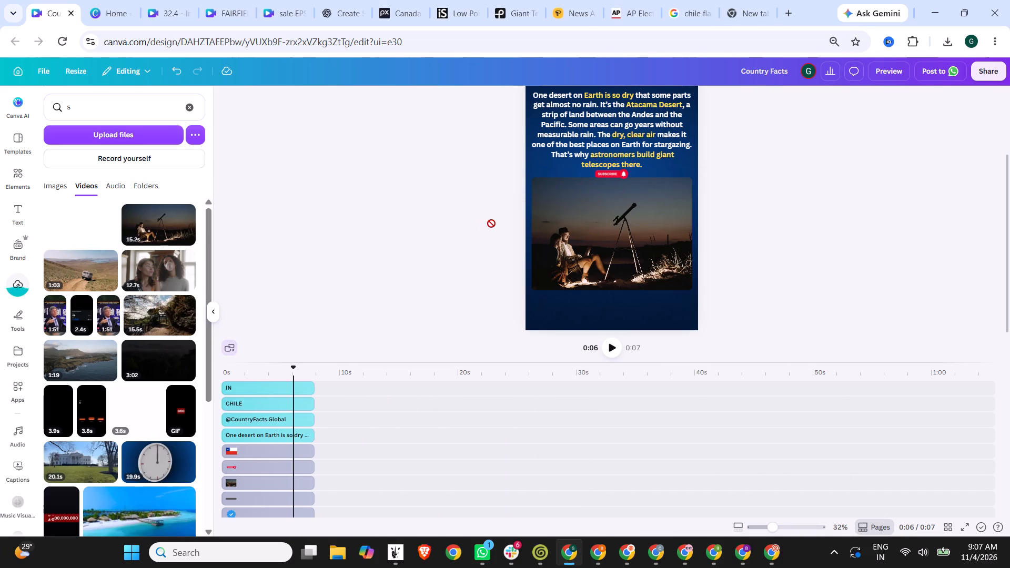
{"action": "left_click_drag", "start_coordinate": [491, 224], "coordinate": [589, 226]}
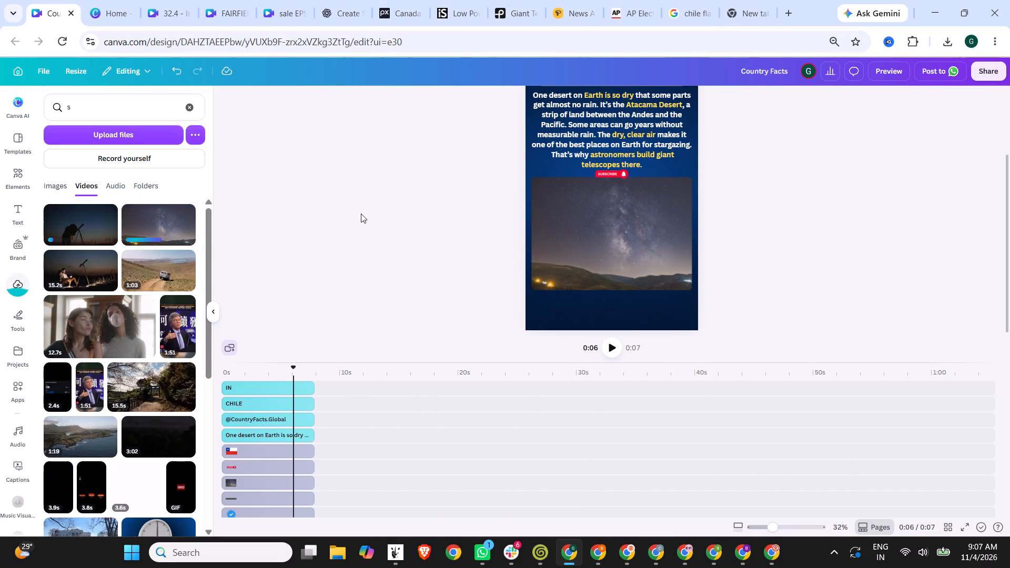
Check the video speed setting of the Milky Way clip.
{"action": "left_click", "coordinate": [260, 481]}
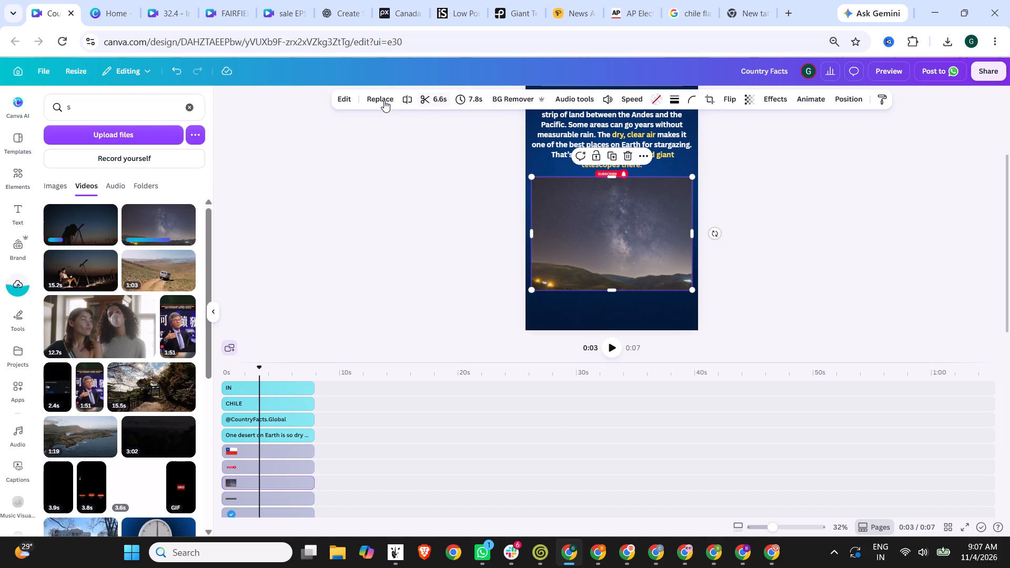
{"action": "left_click", "coordinate": [627, 92]}
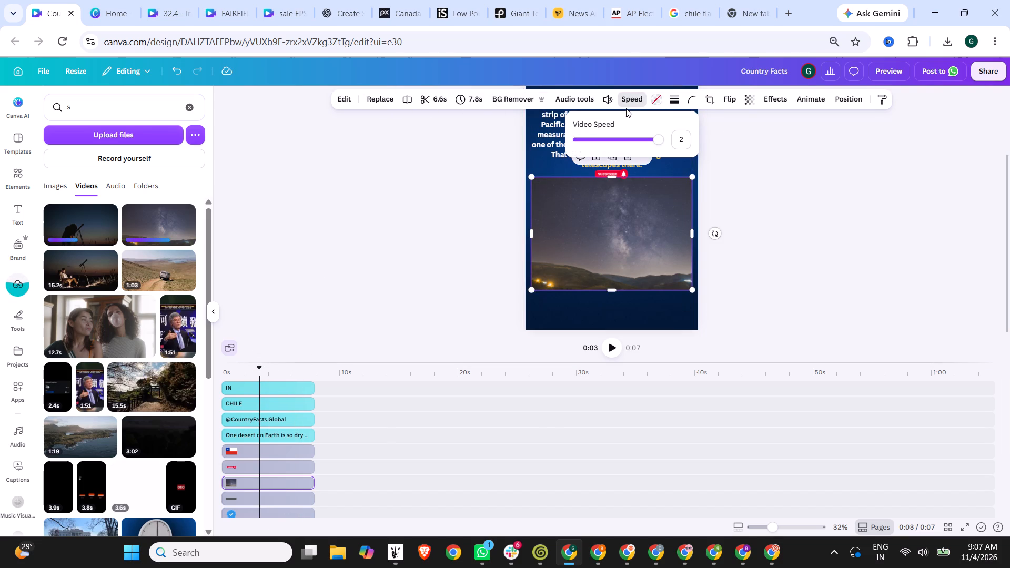
{"action": "left_click", "coordinate": [830, 245]}
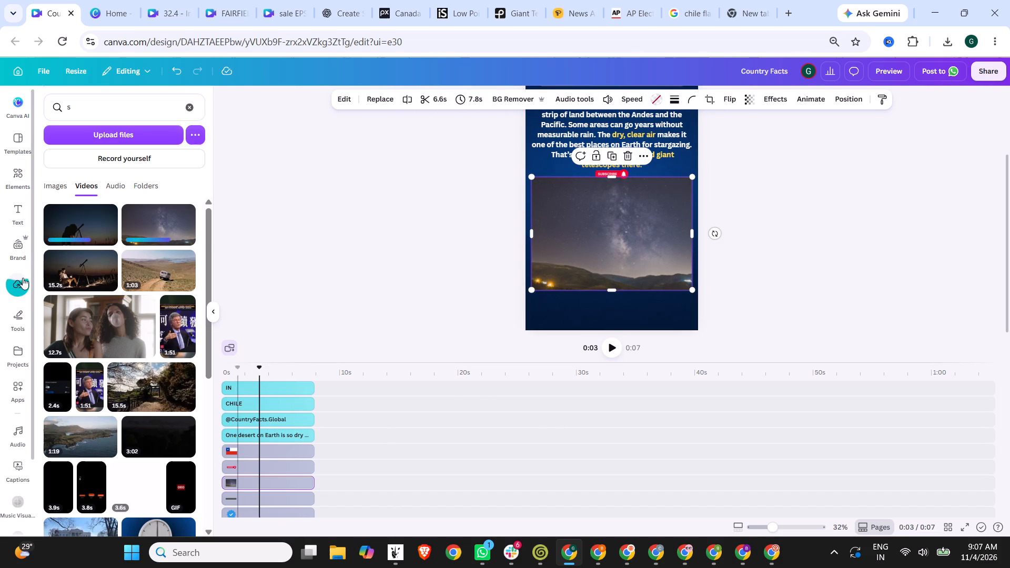
Add the uploaded silhouetted telescope video as a separate clip overlapping the bottom of the Milky Way video.
{"action": "left_click_drag", "start_coordinate": [81, 225], "coordinate": [571, 309]}
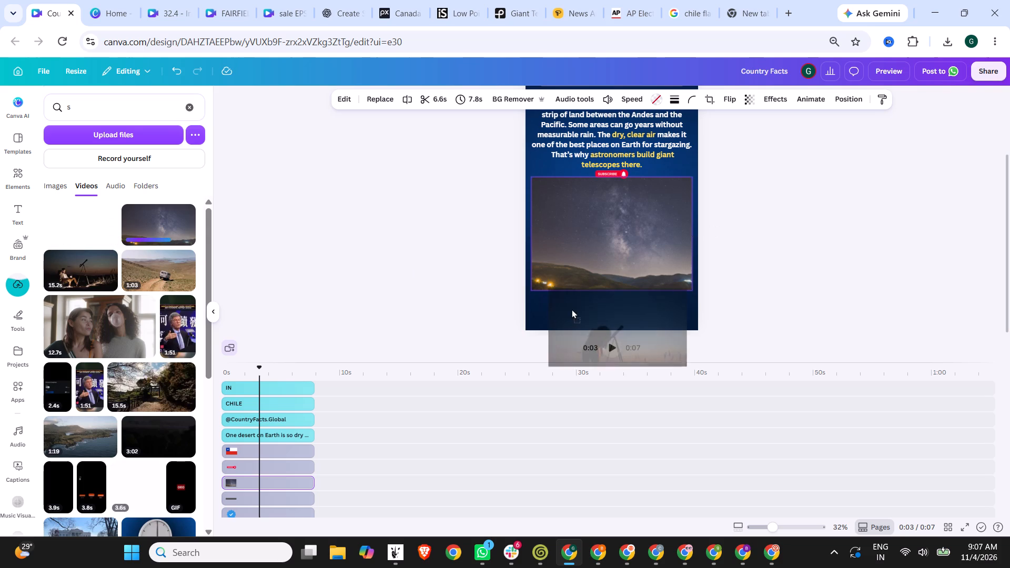
{"action": "left_click_drag", "start_coordinate": [571, 309], "coordinate": [571, 293]}
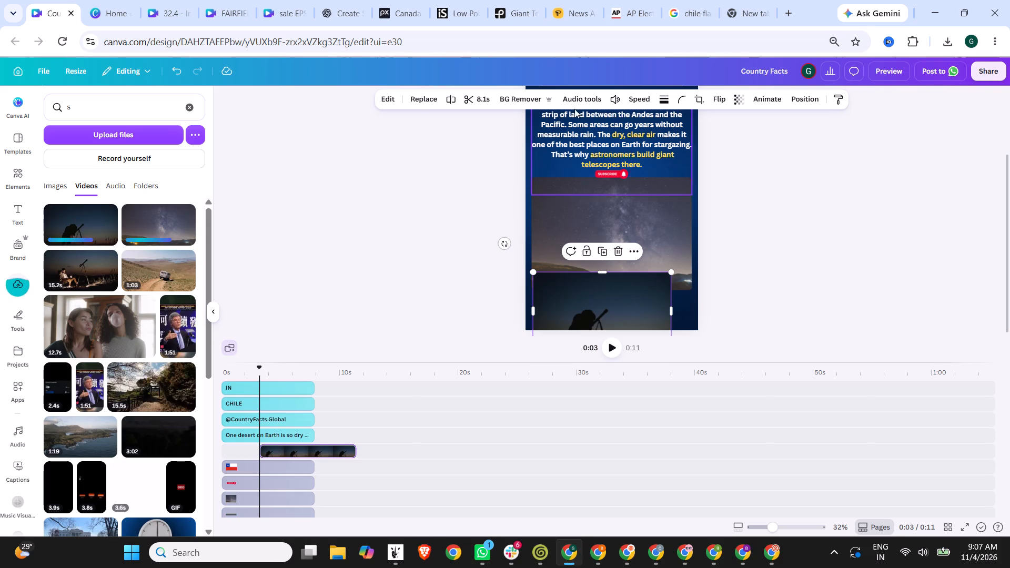
Remove the background from the added telescope clip with BG Remover.
{"action": "left_click", "coordinate": [523, 96]}
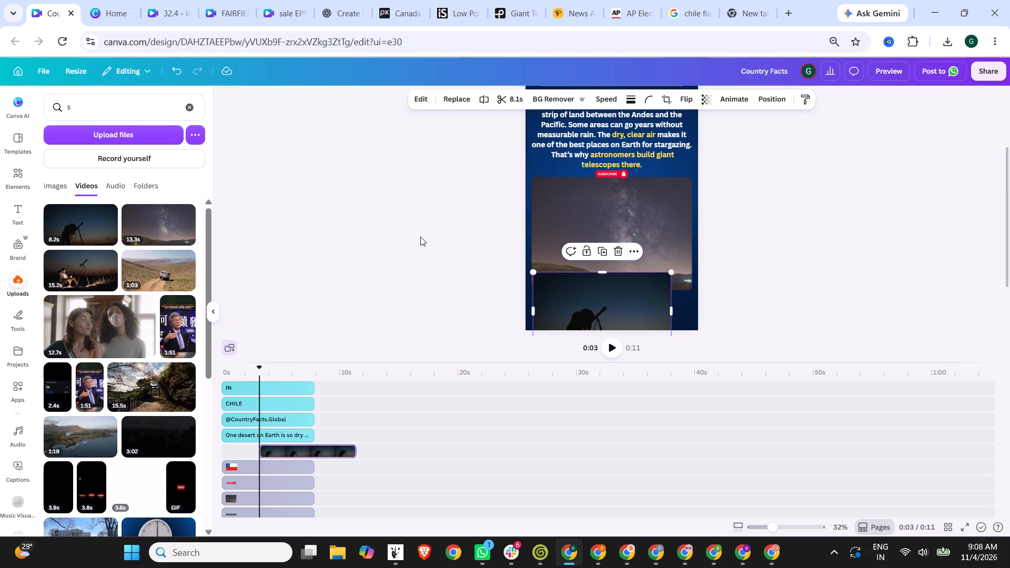
{"action": "left_click", "coordinate": [620, 305]}
{"action": "left_click", "coordinate": [585, 283]}
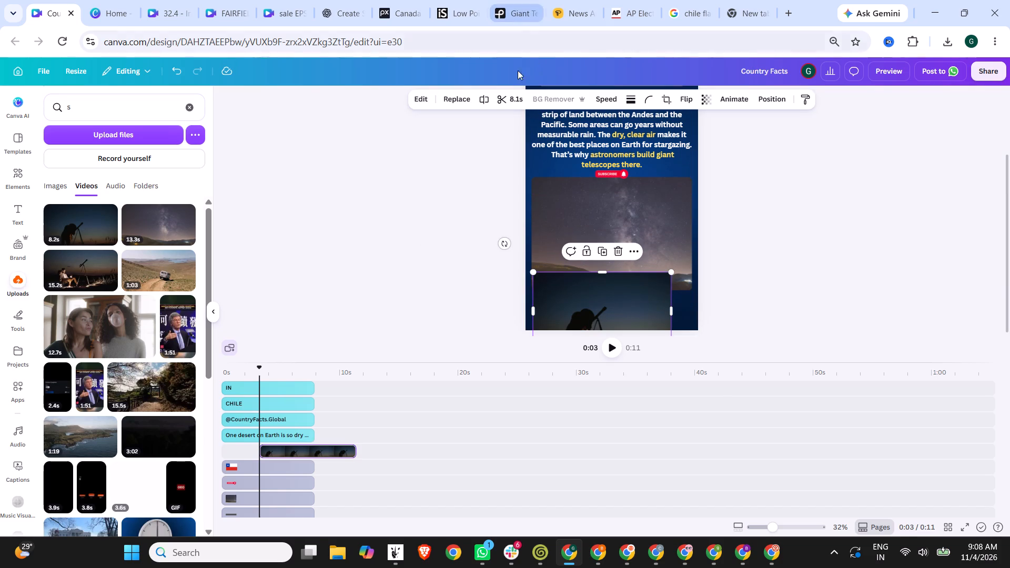
{"action": "left_click", "coordinate": [551, 104]}
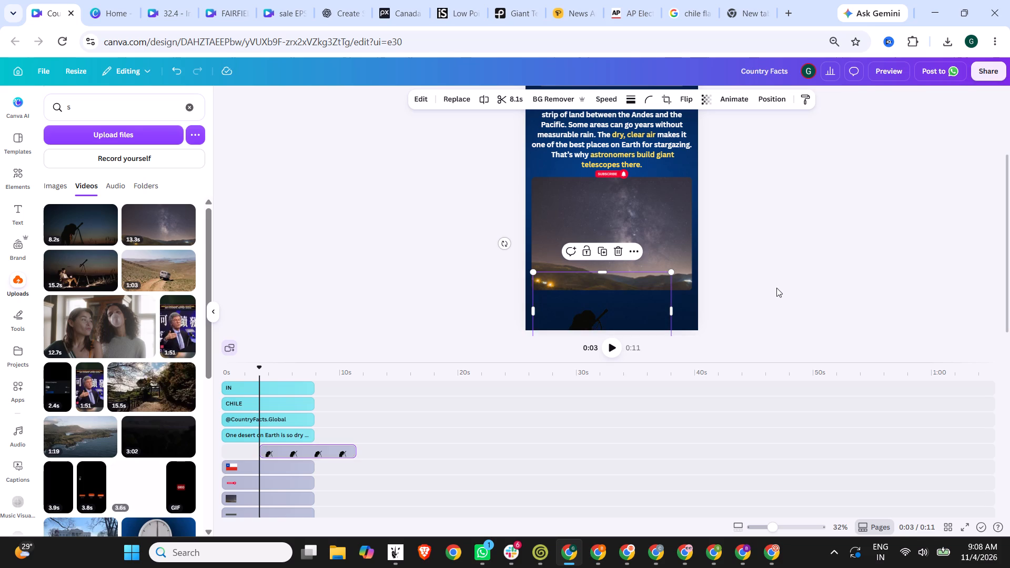
Reposition and enlarge the cut-out telescope clip so the silhouette stands at the bottom centre of the Milky Way video.
{"action": "left_click_drag", "start_coordinate": [633, 313], "coordinate": [653, 255]}
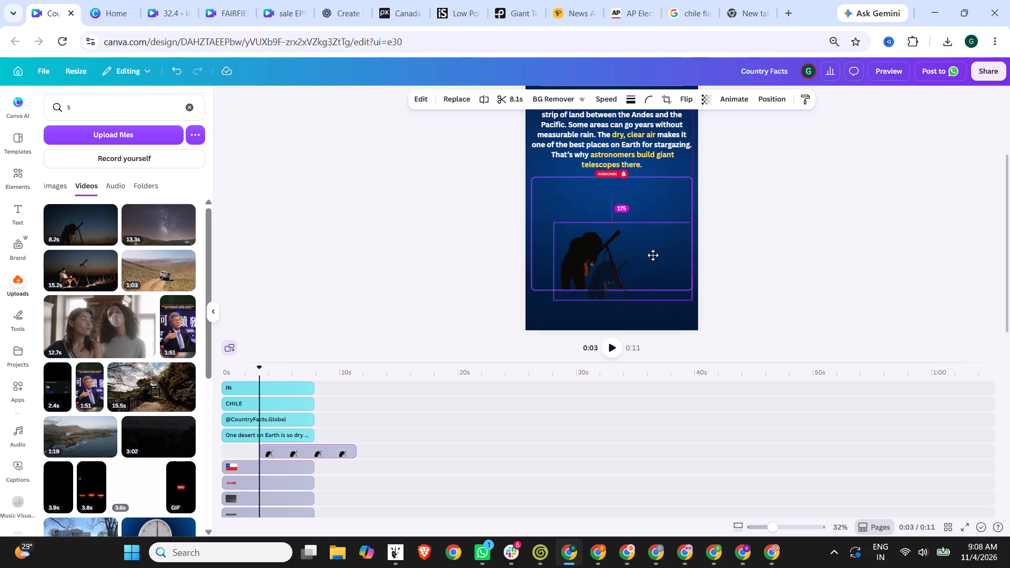
{"action": "left_click_drag", "start_coordinate": [653, 255], "coordinate": [651, 288]}
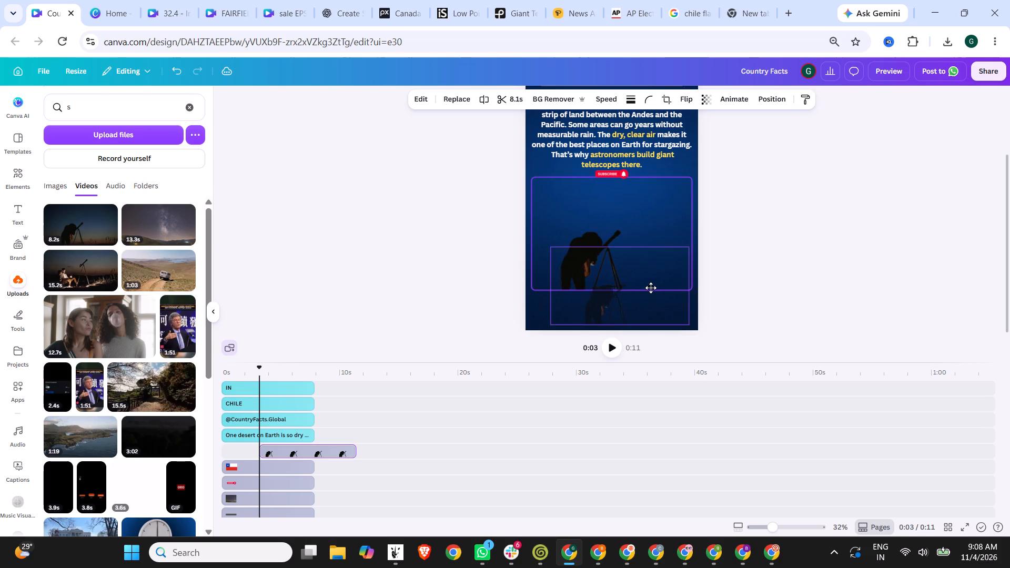
{"action": "left_click_drag", "start_coordinate": [651, 288], "coordinate": [656, 291]}
{"action": "left_click_drag", "start_coordinate": [692, 249], "coordinate": [717, 214]}
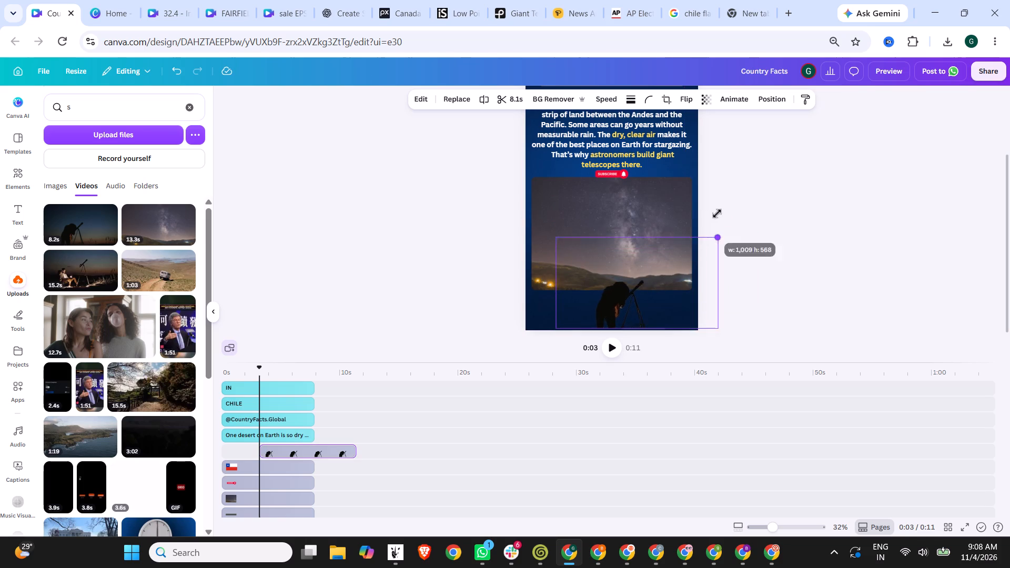
{"action": "left_click_drag", "start_coordinate": [717, 214], "coordinate": [808, 150]}
{"action": "left_click_drag", "start_coordinate": [659, 312], "coordinate": [607, 291]}
{"action": "left_click_drag", "start_coordinate": [775, 157], "coordinate": [692, 224]}
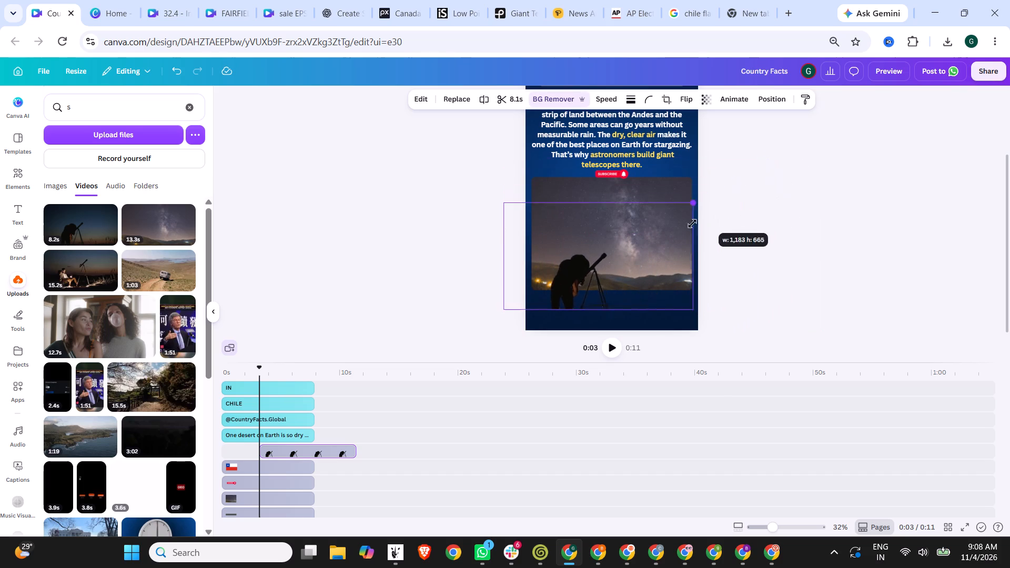
{"action": "left_click_drag", "start_coordinate": [692, 224], "coordinate": [683, 230]}
{"action": "left_click_drag", "start_coordinate": [577, 298], "coordinate": [609, 291]}
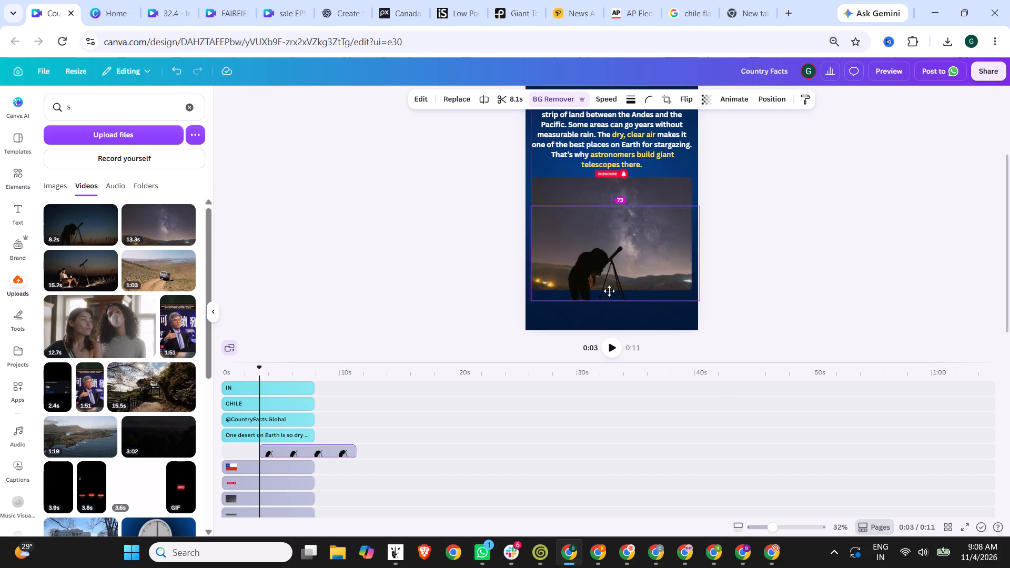
{"action": "left_click_drag", "start_coordinate": [609, 291], "coordinate": [607, 298]}
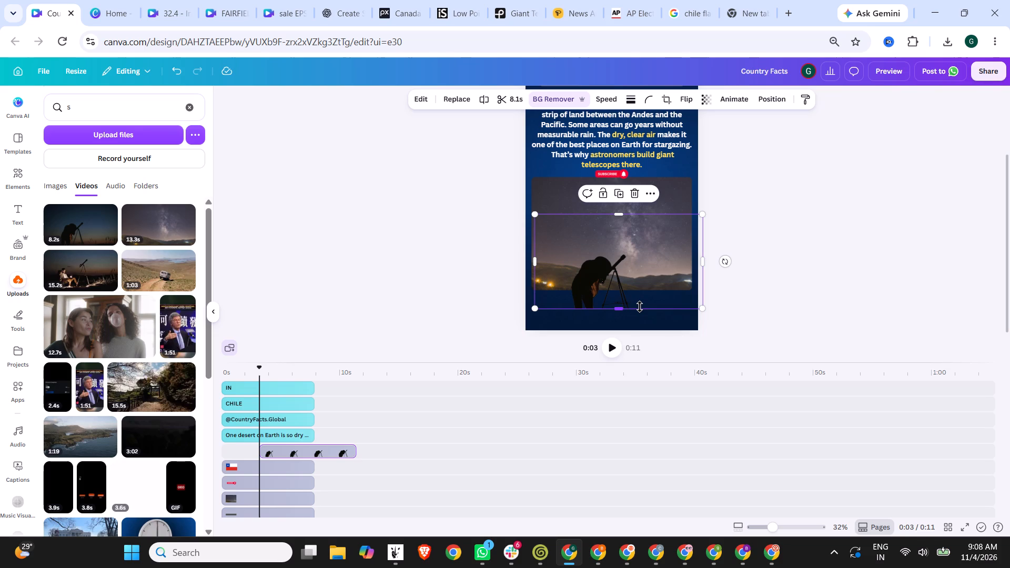
Crop the telescope clip's bottom and right edges flush with the Milky Way frame, to about 957 by 476.
{"action": "double_click", "coordinate": [612, 279]}
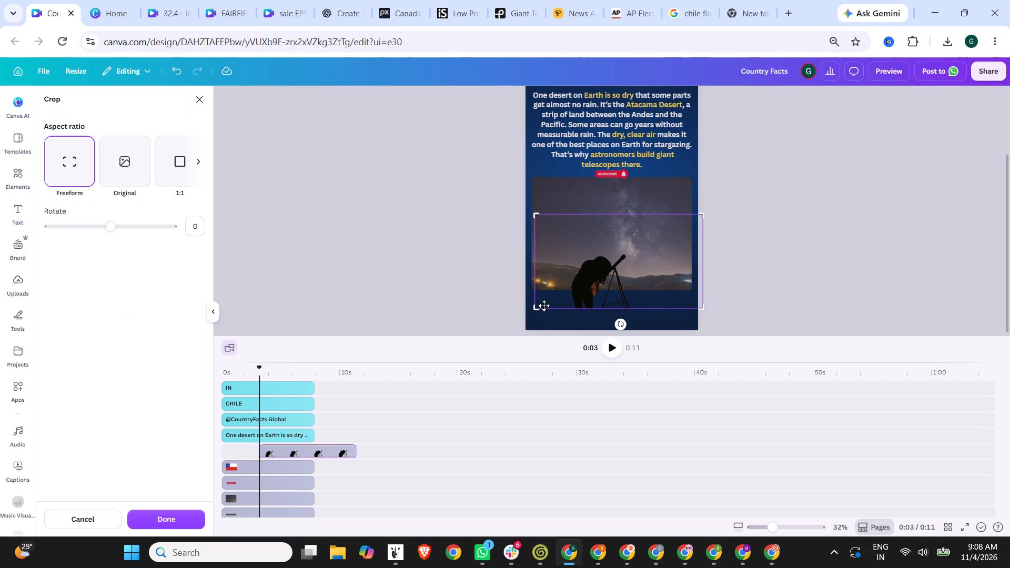
{"action": "left_click_drag", "start_coordinate": [539, 307], "coordinate": [539, 290]}
{"action": "left_click", "coordinate": [539, 289]}
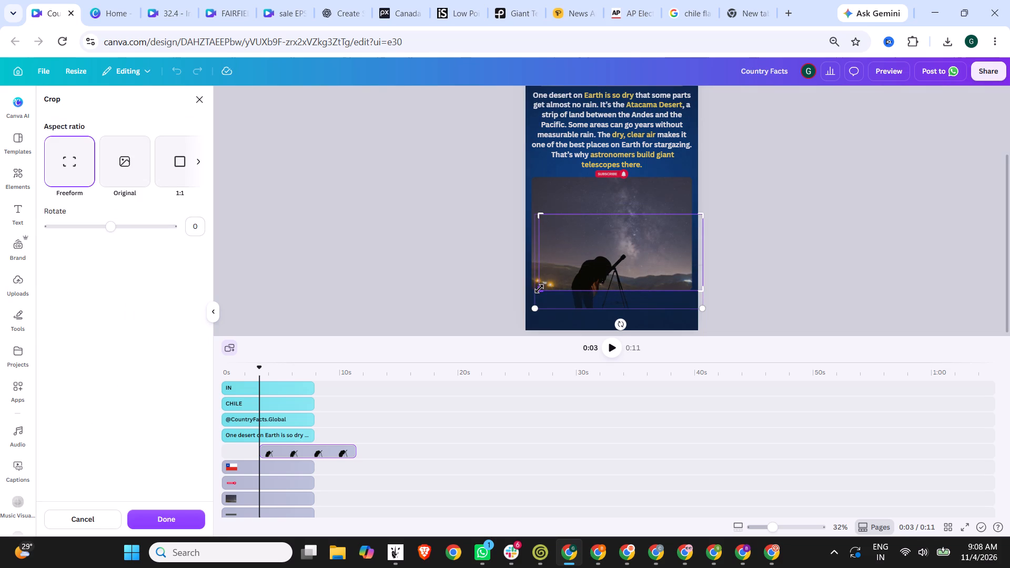
{"action": "left_click", "coordinate": [775, 240]}
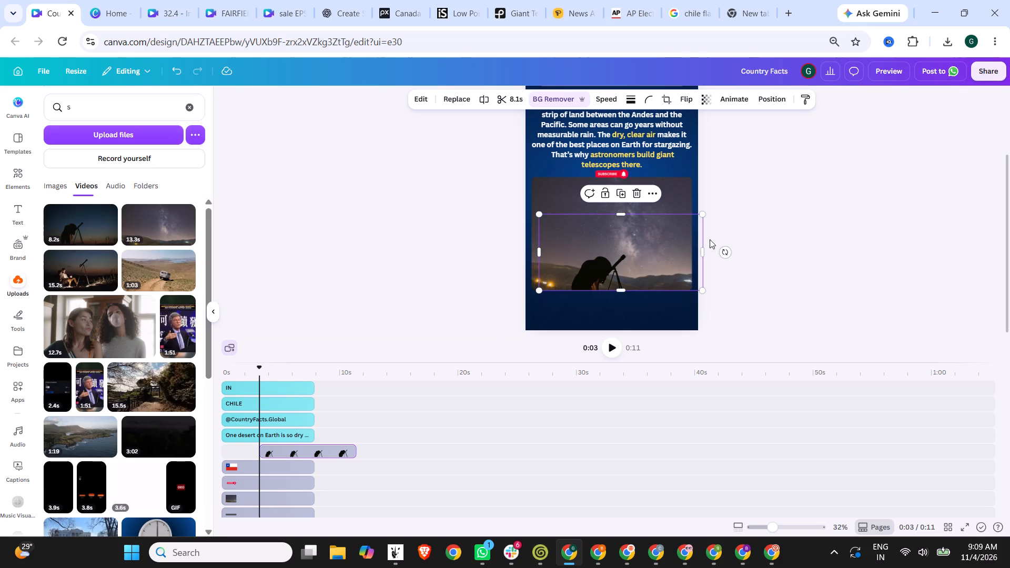
{"action": "left_click_drag", "start_coordinate": [701, 251], "coordinate": [689, 251]}
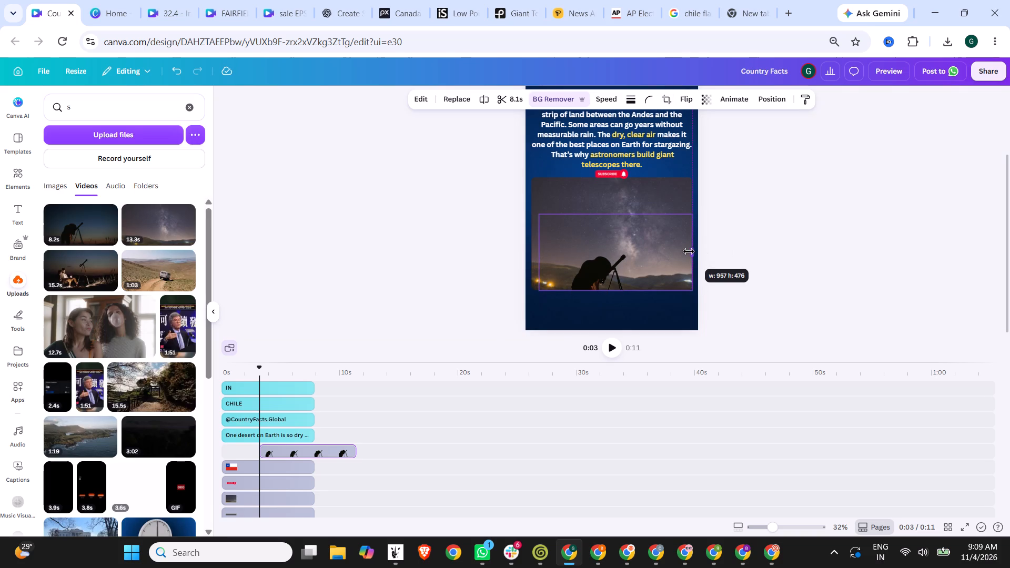
{"action": "left_click_drag", "start_coordinate": [689, 251], "coordinate": [688, 251]}
{"action": "left_click", "coordinate": [735, 251]}
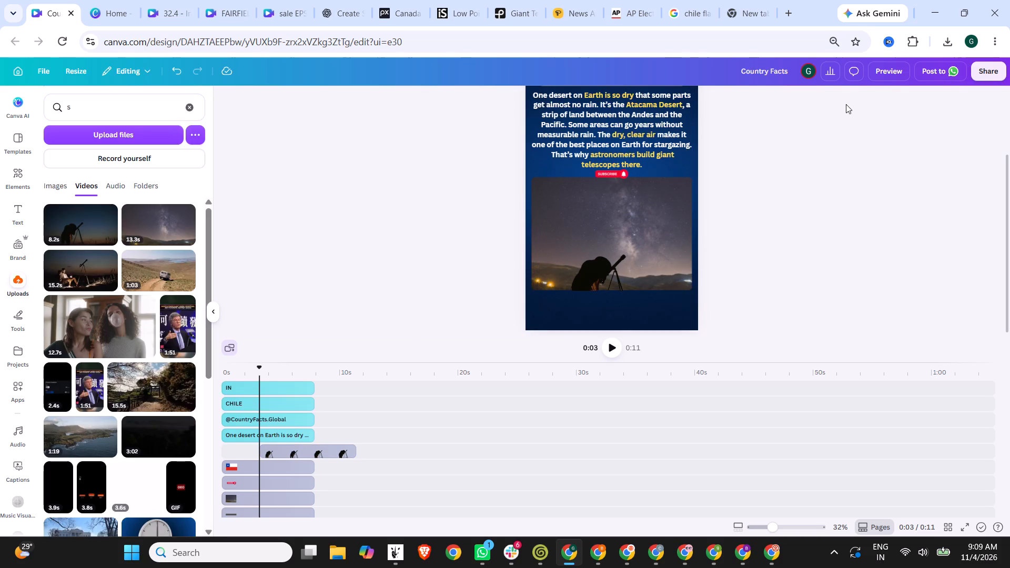
Preview the design with the telescope silhouette layered over the Milky Way footage.
{"action": "left_click", "coordinate": [888, 65]}
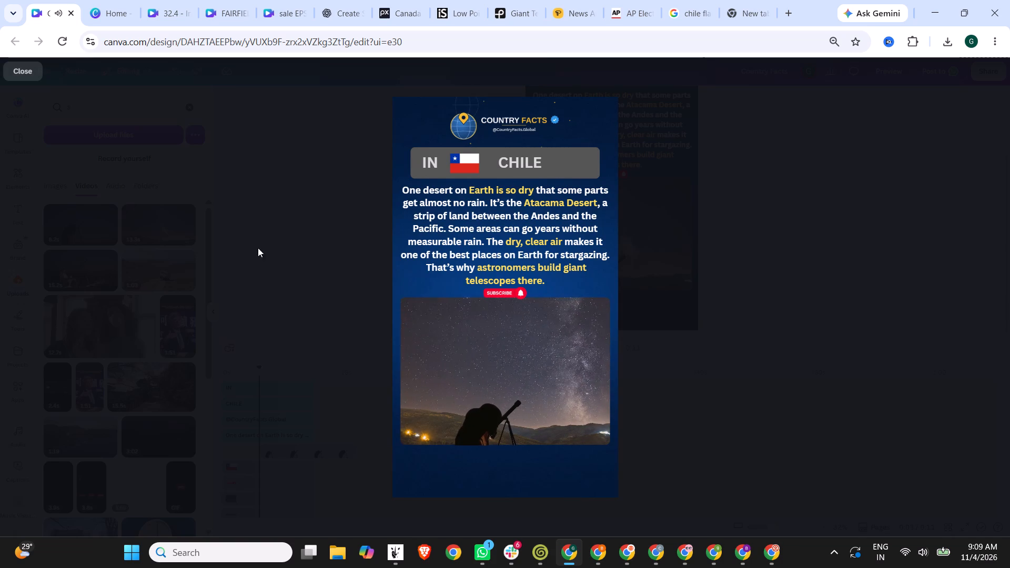
{"action": "left_click", "coordinate": [729, 275]}
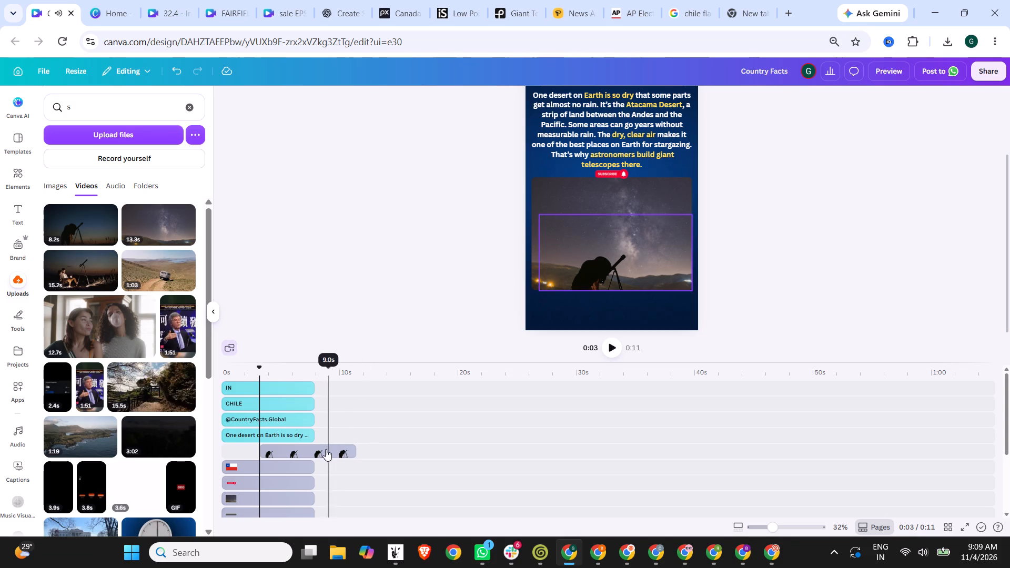
Shift the telescope clip to the start of the timeline, check its speed setting, and trim it to 7.8 s.
{"action": "left_click_drag", "start_coordinate": [310, 450], "coordinate": [277, 448]}
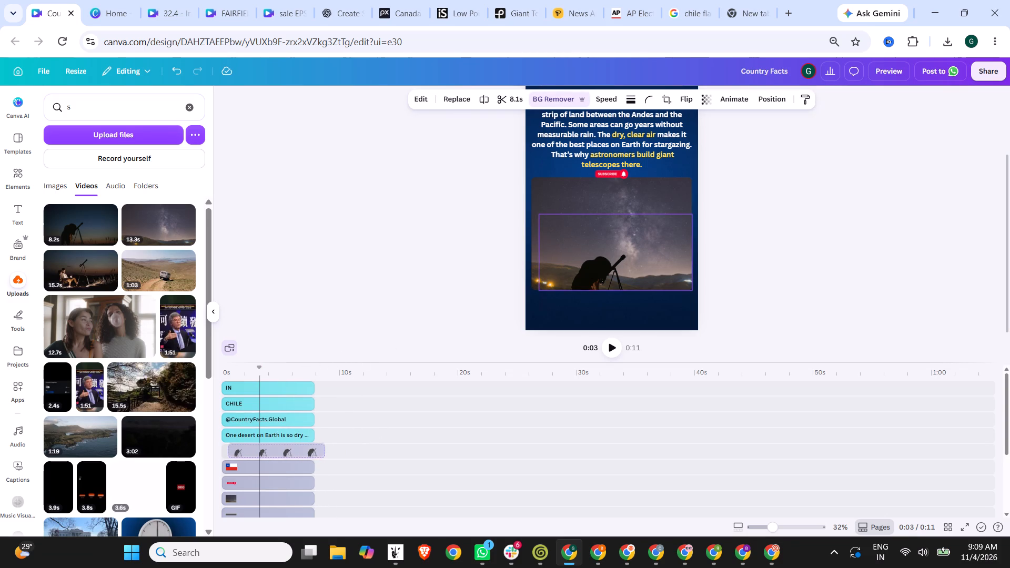
{"action": "left_click_drag", "start_coordinate": [277, 448], "coordinate": [273, 448]}
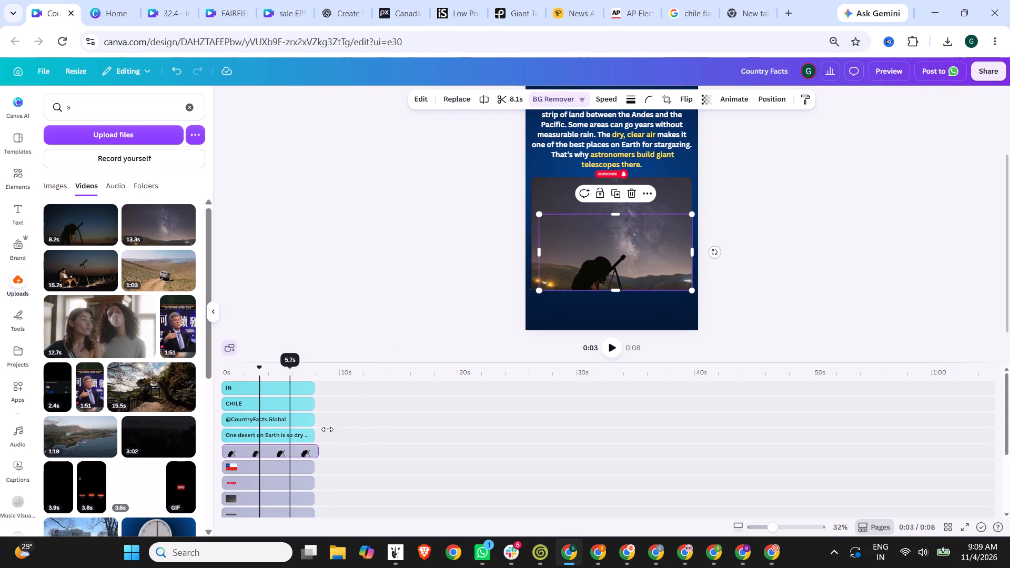
{"action": "left_click", "coordinate": [612, 93]}
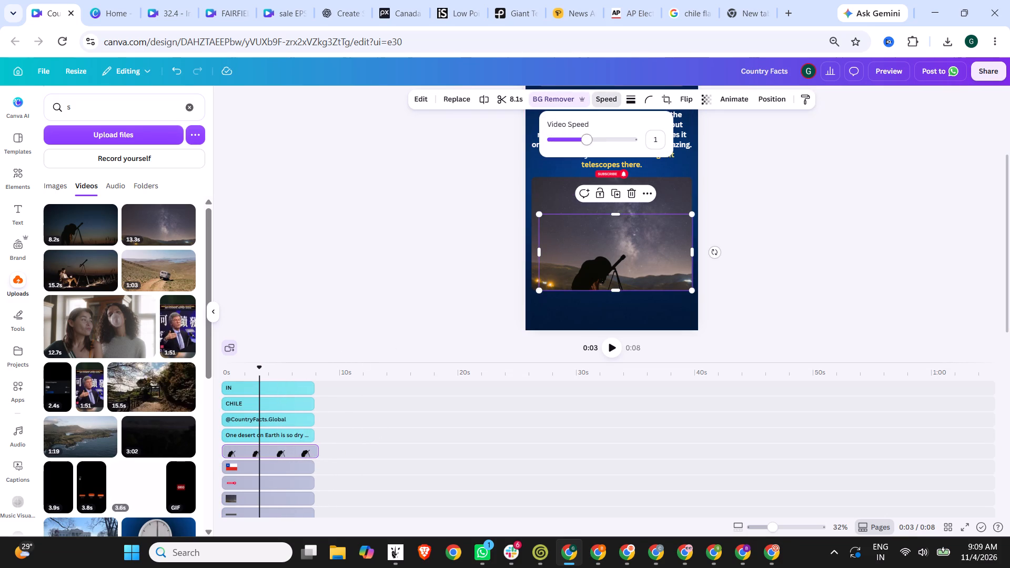
{"action": "left_click", "coordinate": [593, 136]}
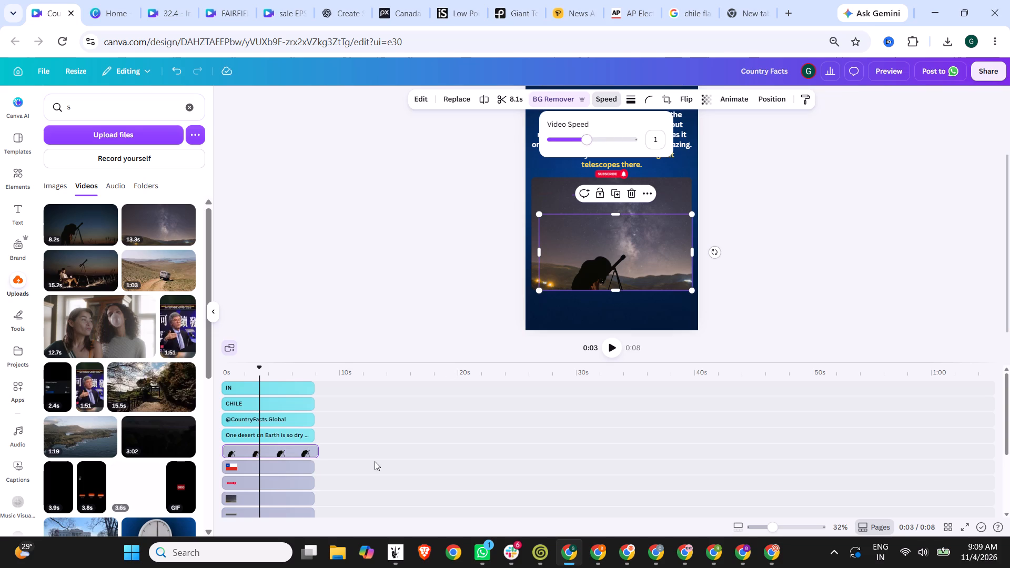
{"action": "left_click", "coordinate": [320, 447]}
{"action": "left_click", "coordinate": [301, 448]}
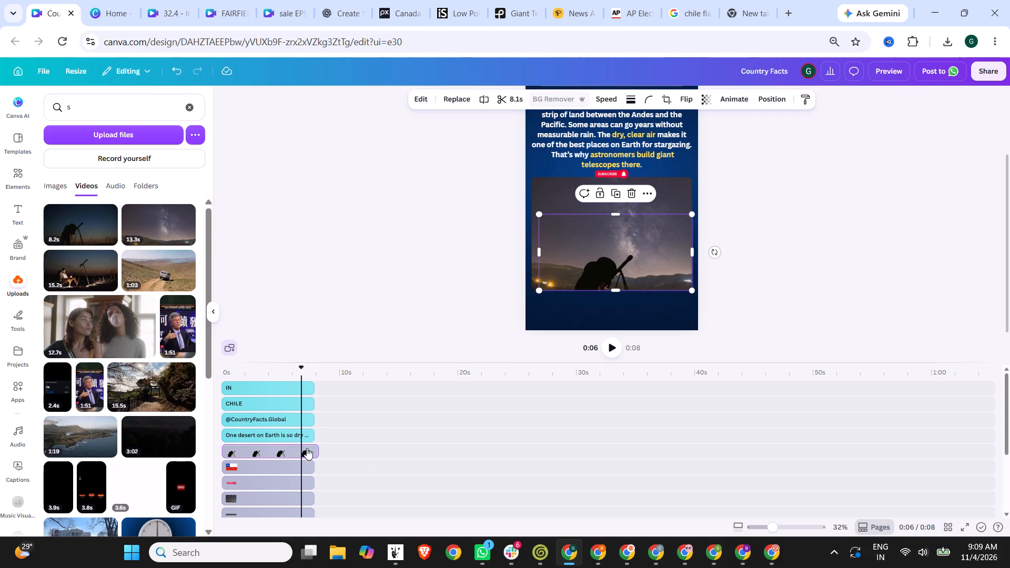
{"action": "left_click", "coordinate": [317, 448]}
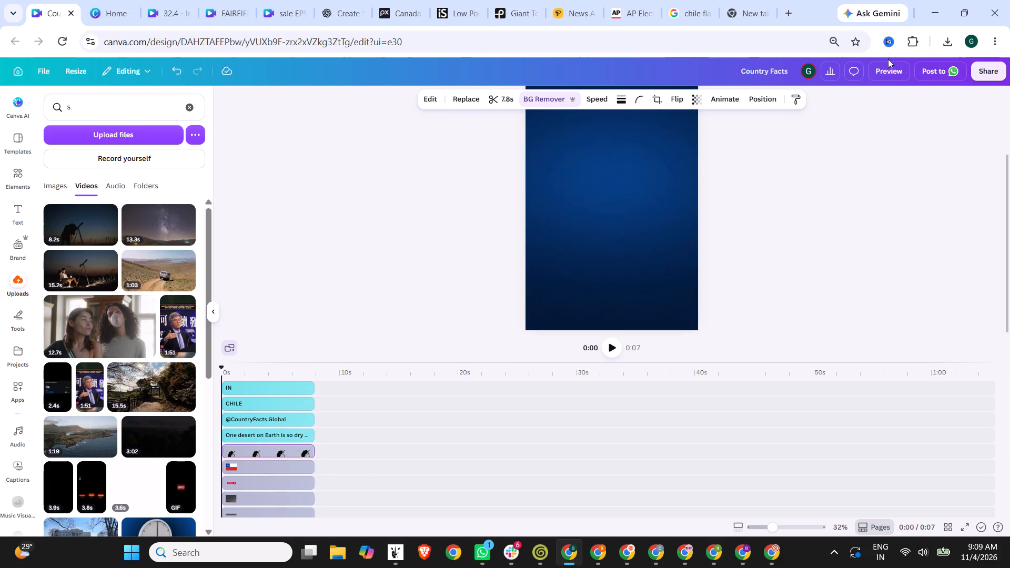
Preview the design, recheck the telescope clip's end point at 7.8 s, and replay the preview.
{"action": "left_click", "coordinate": [891, 71]}
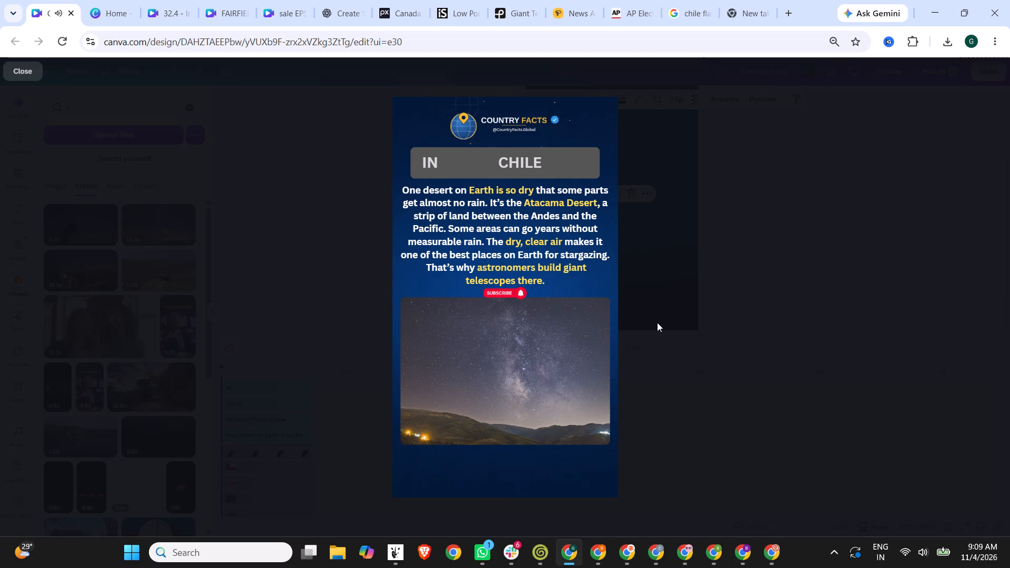
{"action": "left_click", "coordinate": [685, 390]}
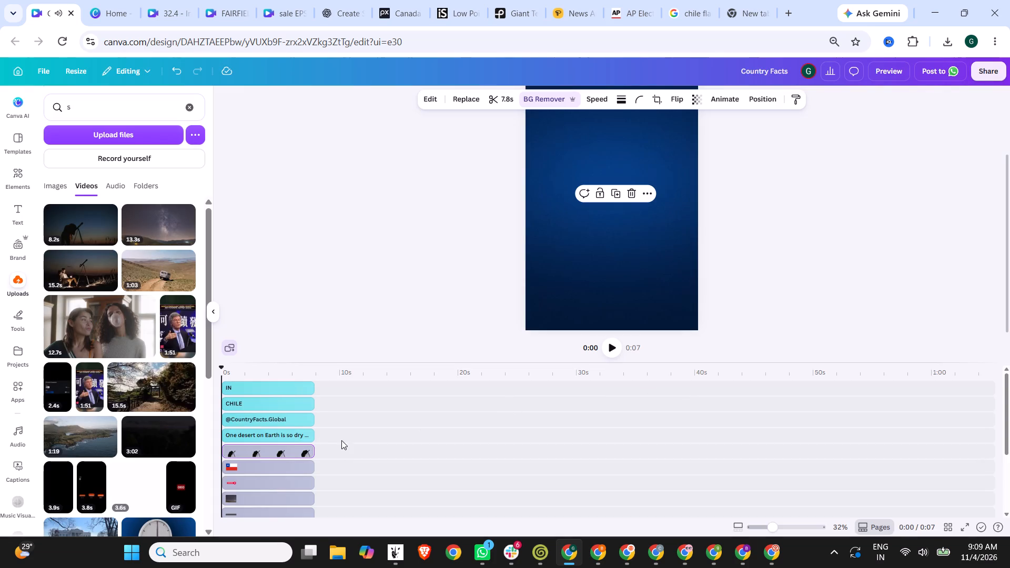
{"action": "left_click", "coordinate": [309, 451]}
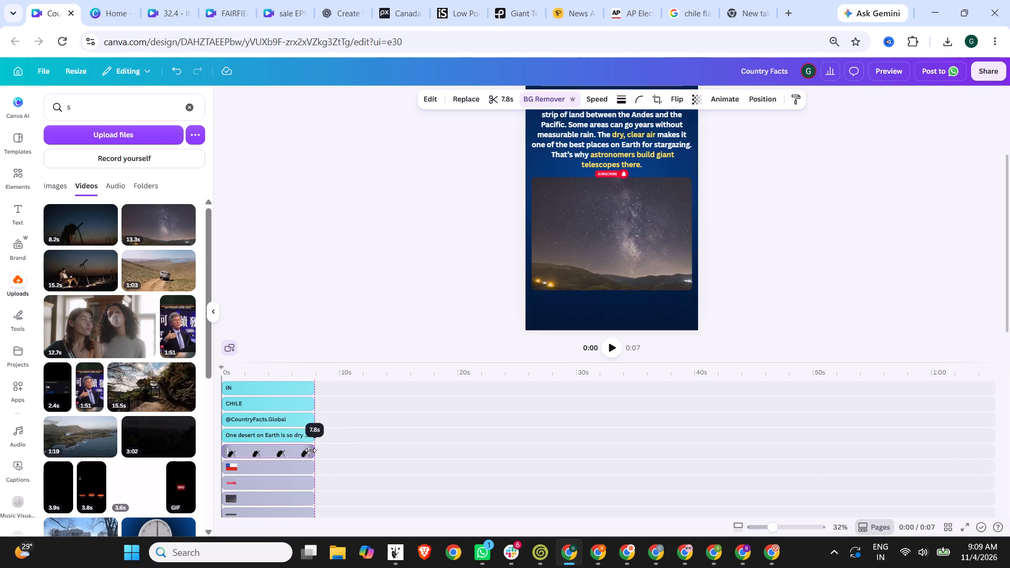
{"action": "left_click", "coordinate": [893, 67]}
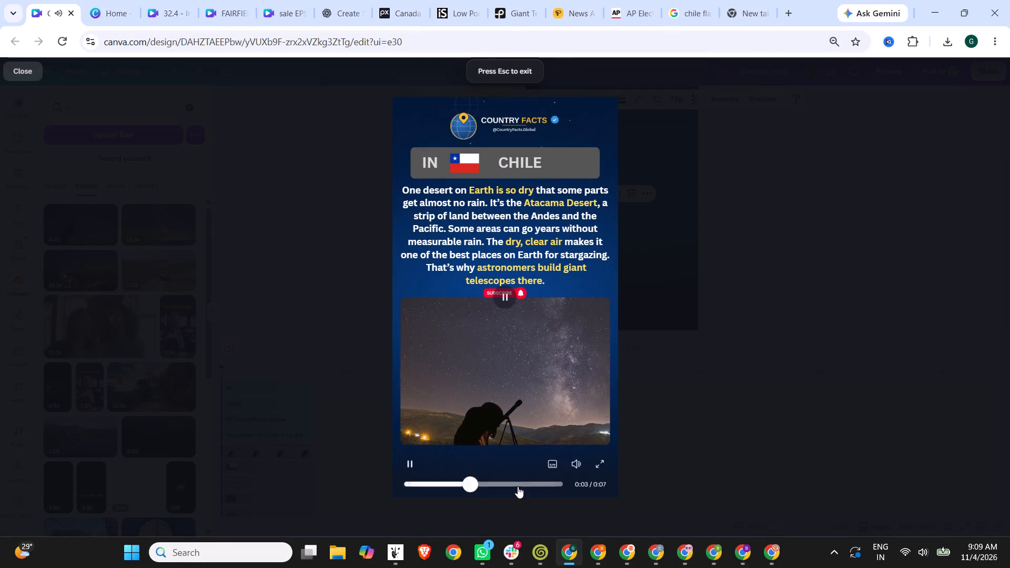
{"action": "left_click", "coordinate": [408, 465]}
{"action": "left_click", "coordinate": [304, 310]}
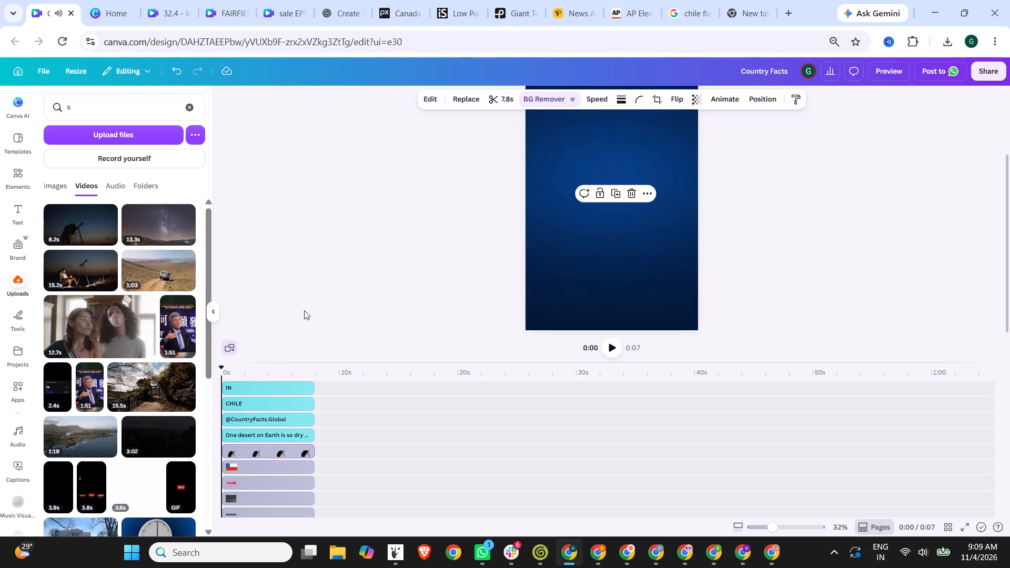
Align the start and end of the Chile flag clip with the other 7.8 s layers in the timeline.
{"action": "left_click", "coordinate": [267, 469]}
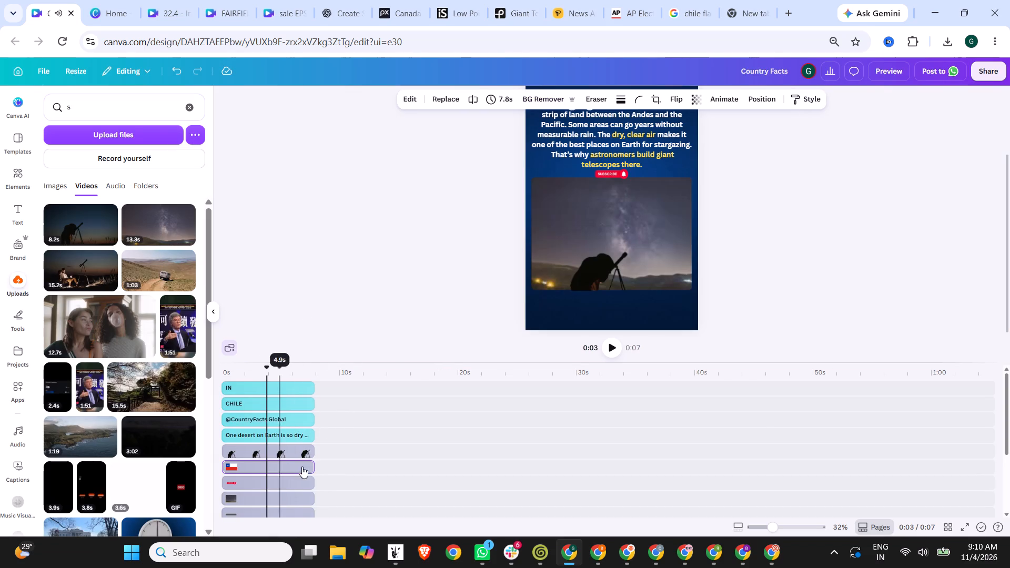
{"action": "left_click", "coordinate": [314, 466]}
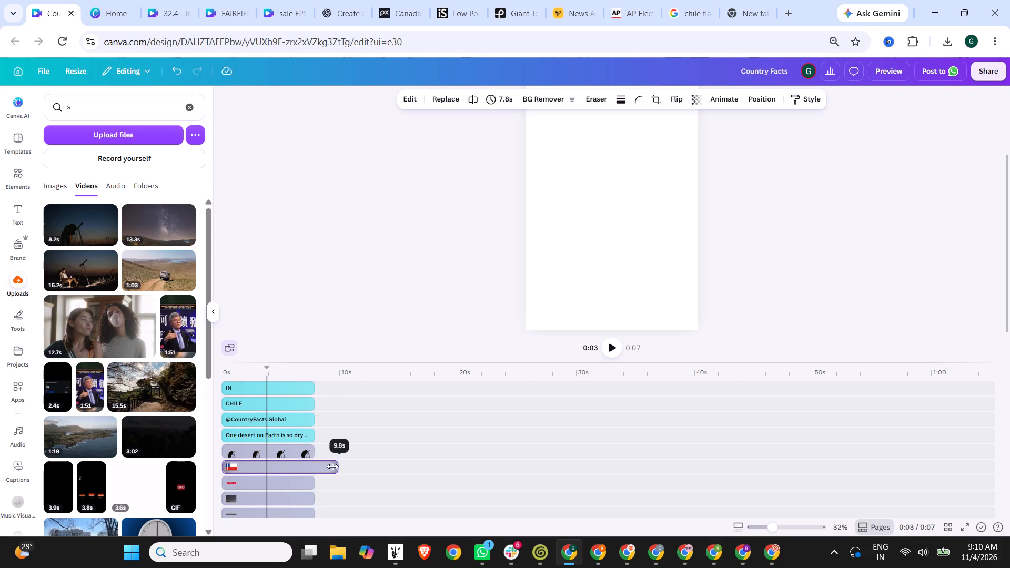
{"action": "left_click", "coordinate": [224, 465]}
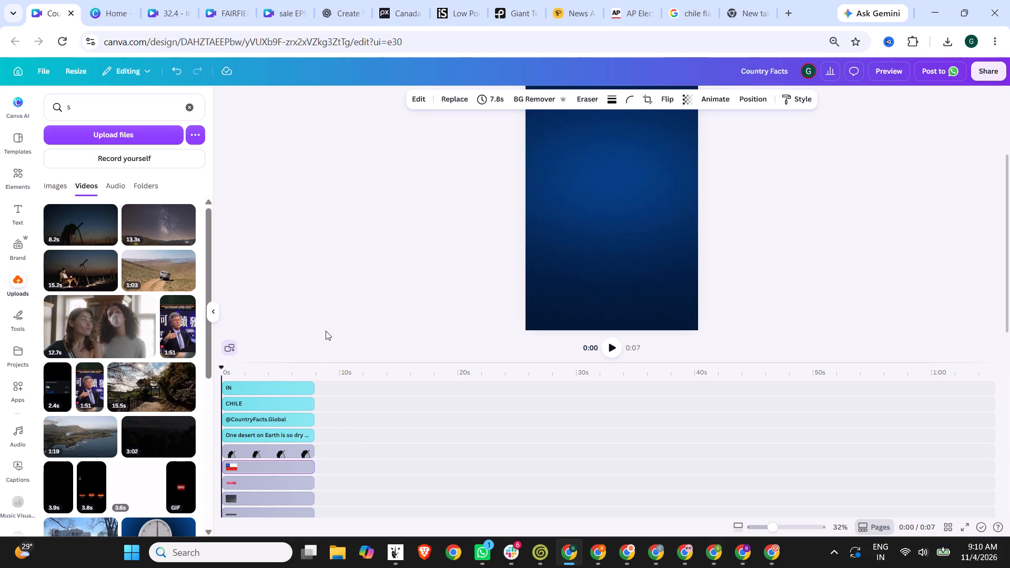
Play and replay the full preview to check the flag and telescope timing.
{"action": "left_click", "coordinate": [880, 72]}
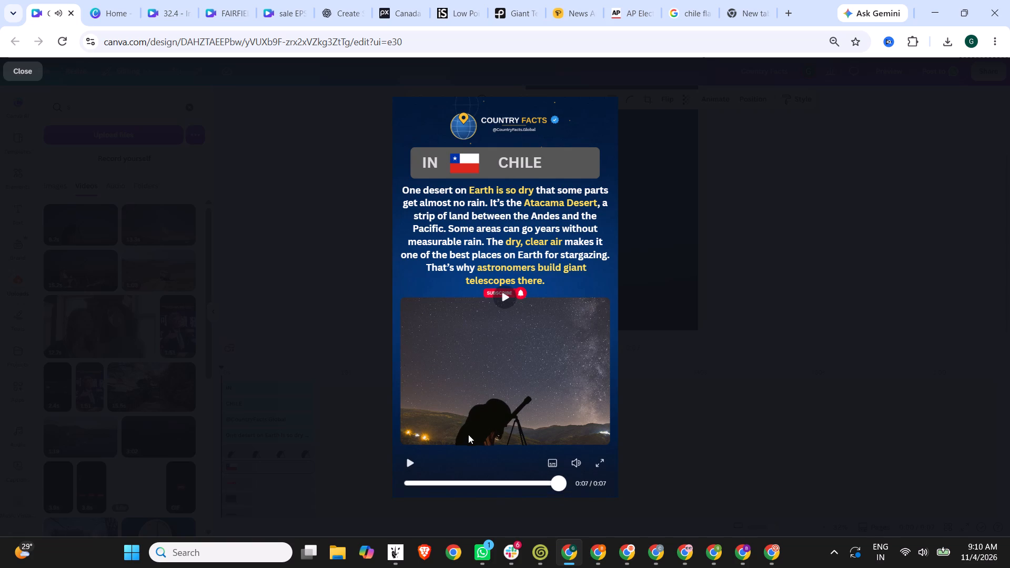
{"action": "left_click", "coordinate": [416, 464]}
{"action": "left_click", "coordinate": [314, 288]}
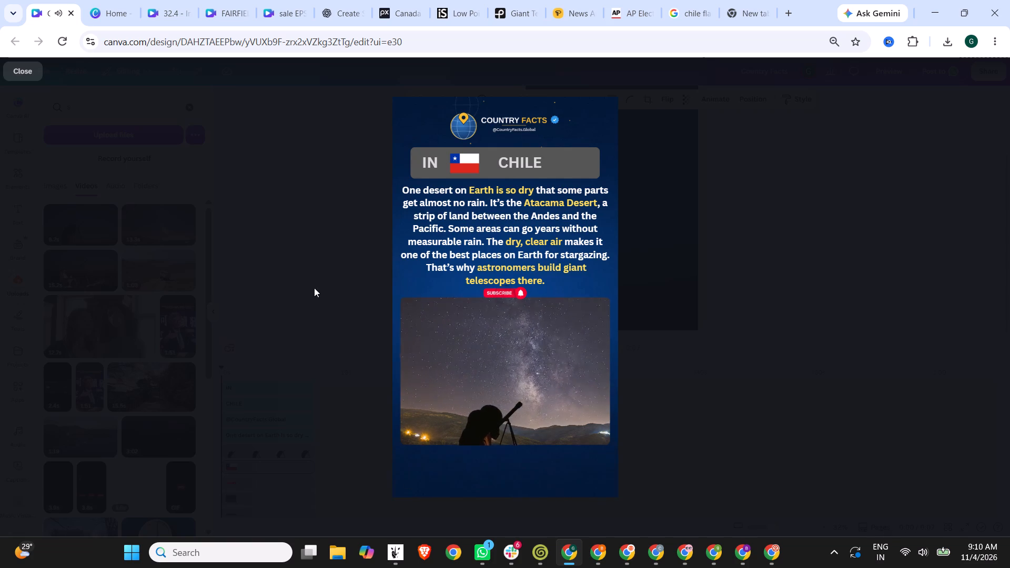
Download the Country Facts design as a 1080p MP4 video.
{"action": "left_click", "coordinate": [988, 71]}
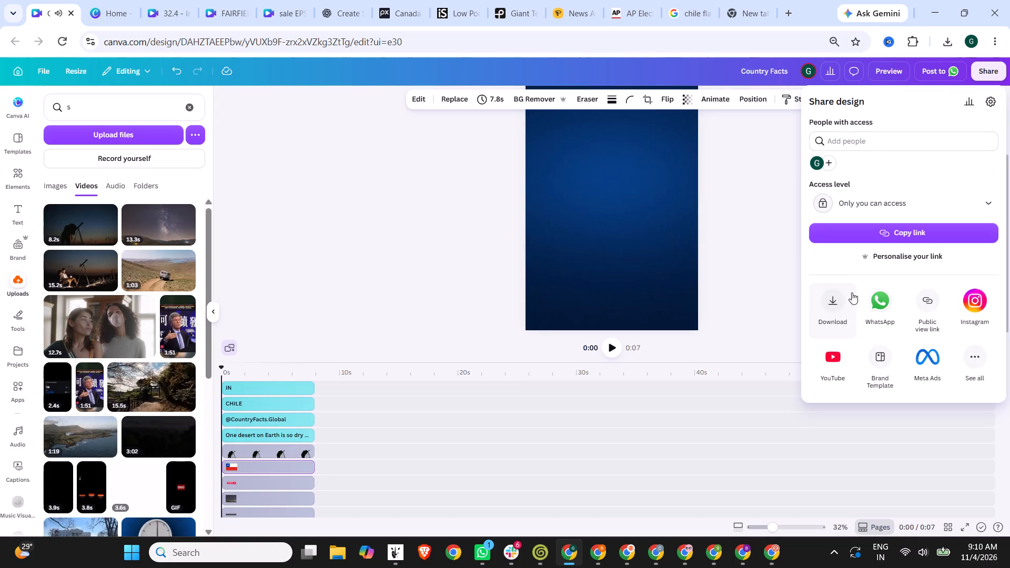
{"action": "left_click", "coordinate": [841, 298]}
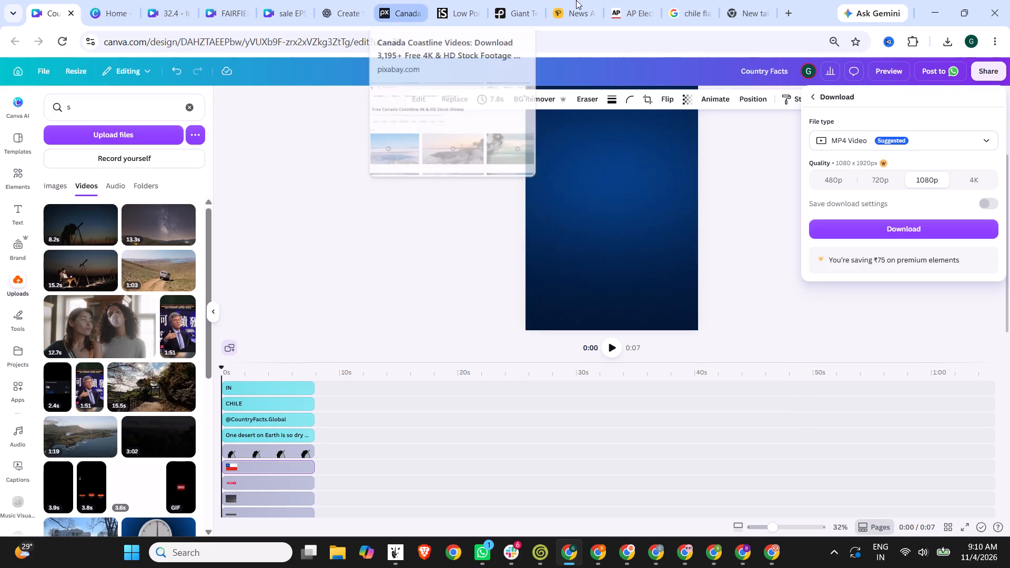
{"action": "left_click", "coordinate": [883, 228]}
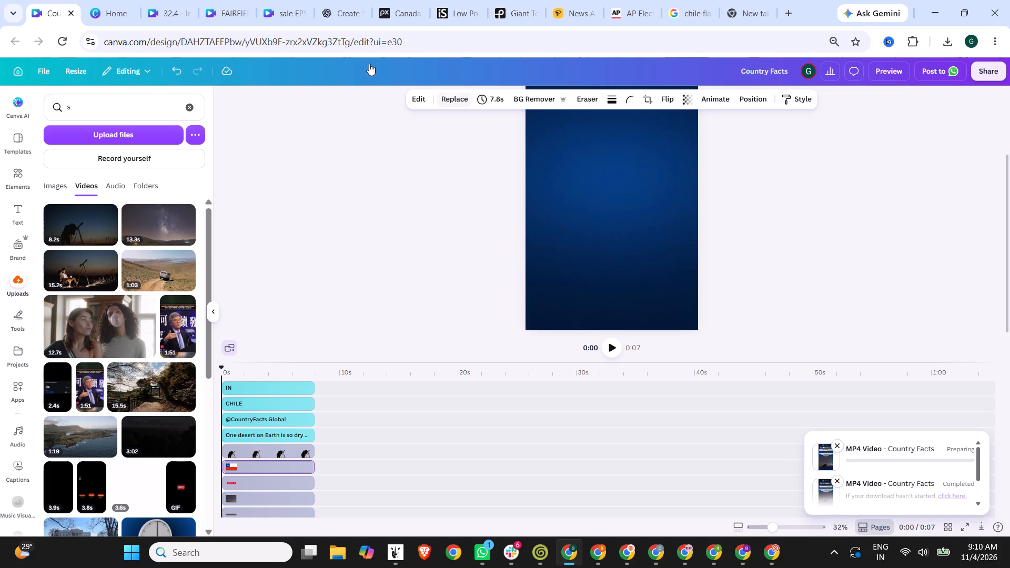
{"action": "left_click", "coordinate": [739, 10]}
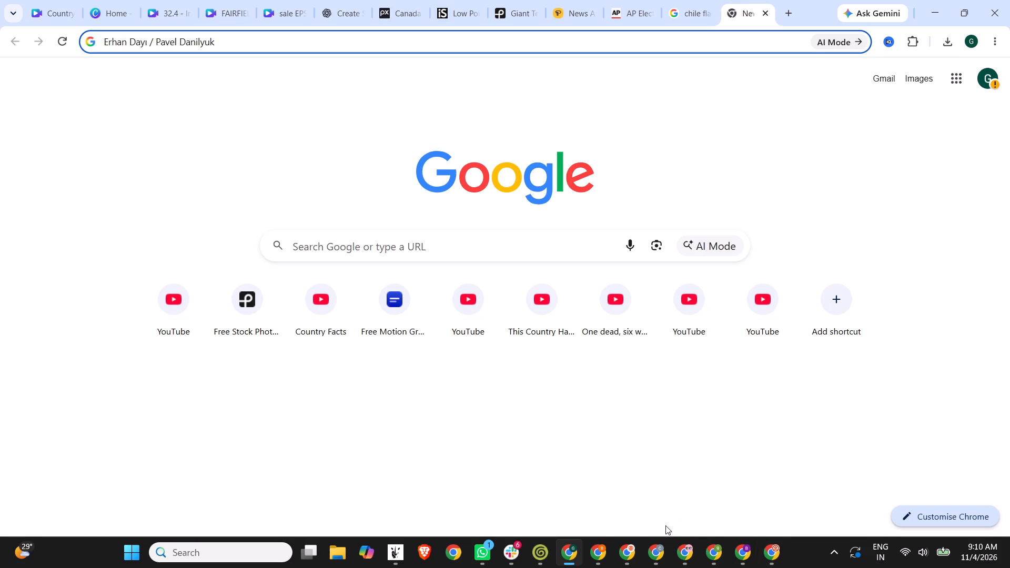
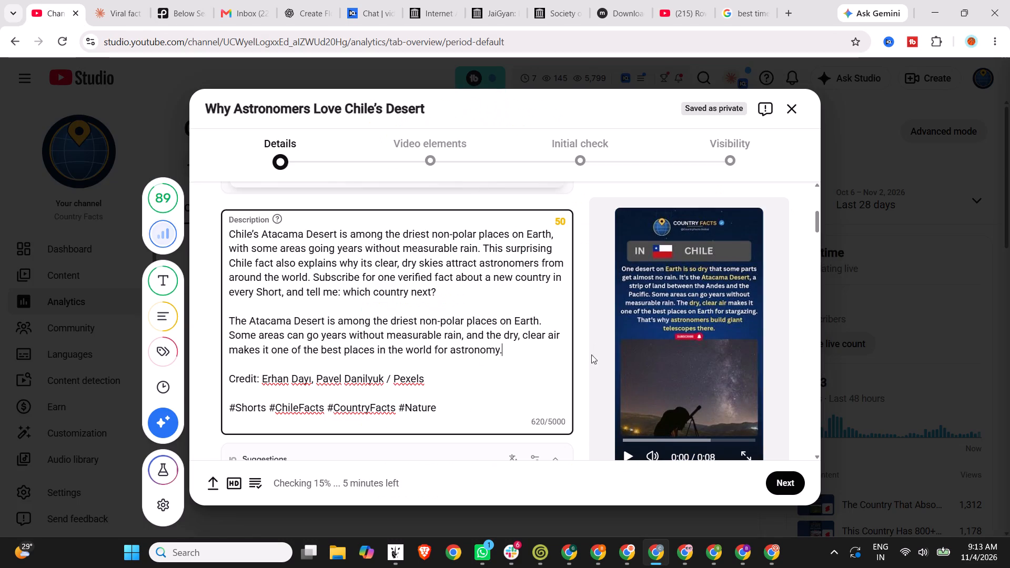
{"action": "scroll", "coordinate": [447, 384], "scroll_direction": "down", "scroll_amount": 4}
{"action": "scroll", "coordinate": [405, 357], "scroll_direction": "down", "scroll_amount": 1}
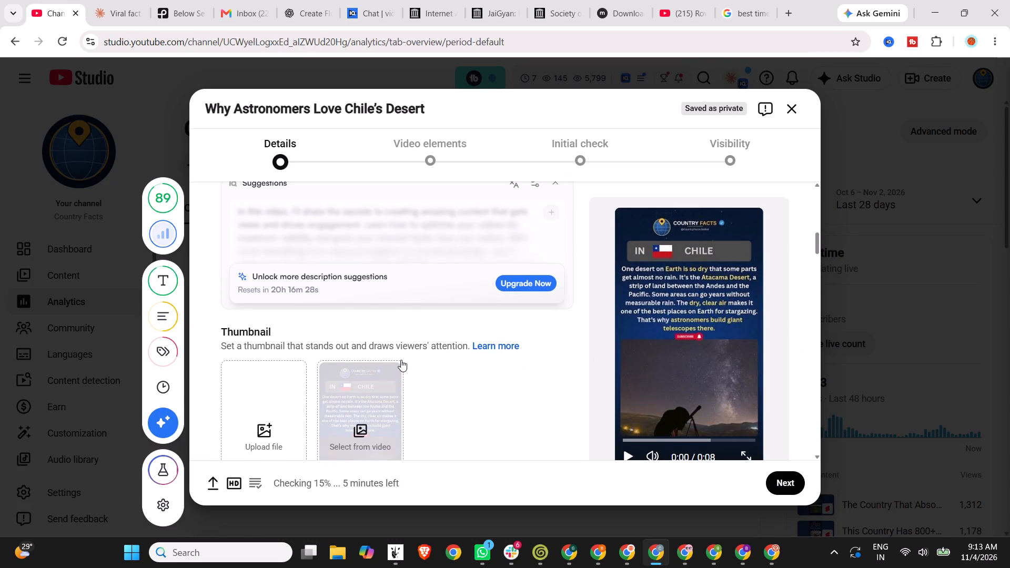
{"action": "scroll", "coordinate": [351, 380], "scroll_direction": "down", "scroll_amount": 3}
{"action": "left_click", "coordinate": [277, 344]}
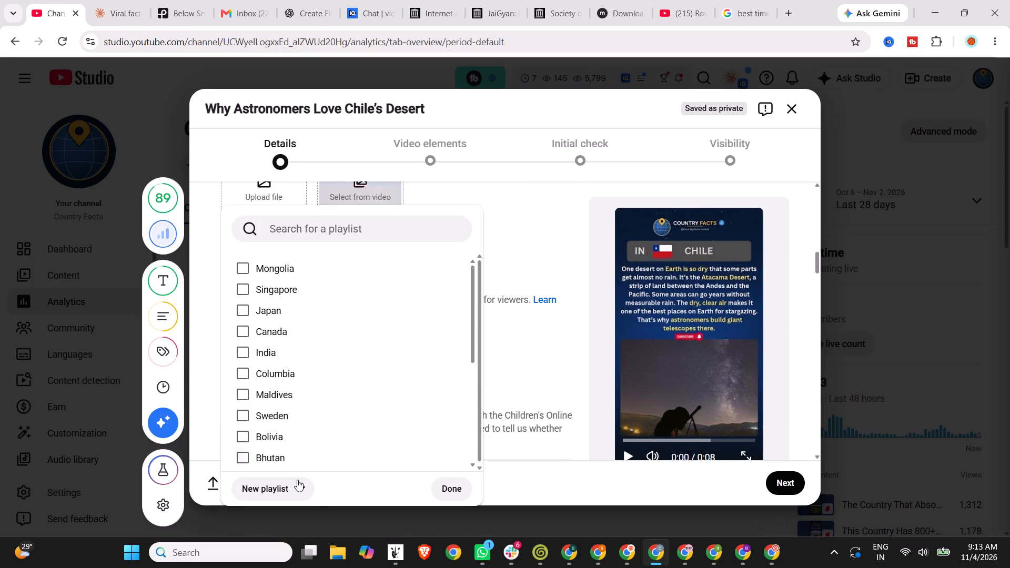
{"action": "left_click", "coordinate": [298, 492]}
{"action": "left_click", "coordinate": [294, 415]}
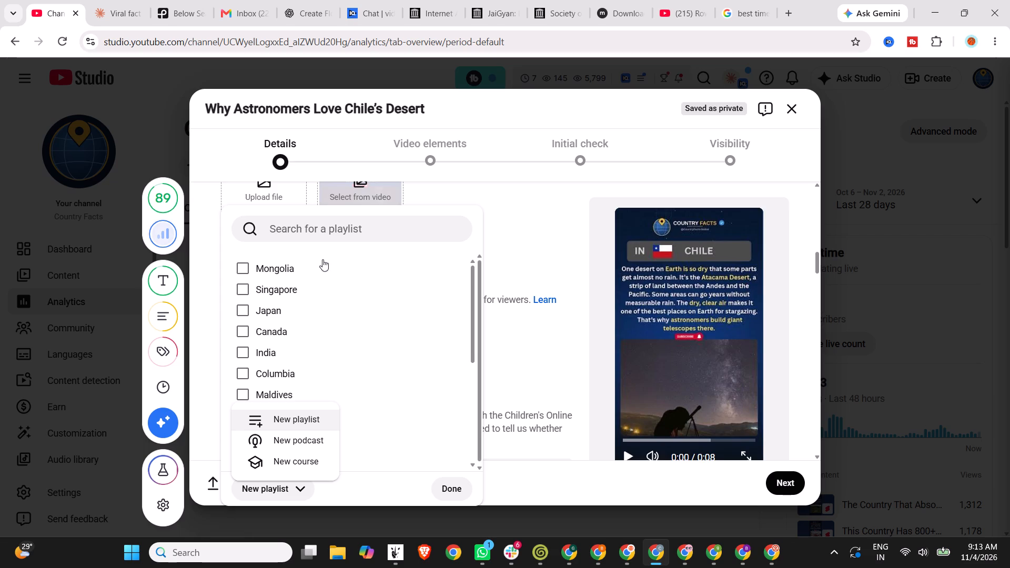
{"action": "left_click", "coordinate": [395, 175]}
{"action": "type", "text": "Chile"}
{"action": "left_click", "coordinate": [393, 174]}
{"action": "type", "text": "Chile"}
{"action": "left_click", "coordinate": [670, 485]}
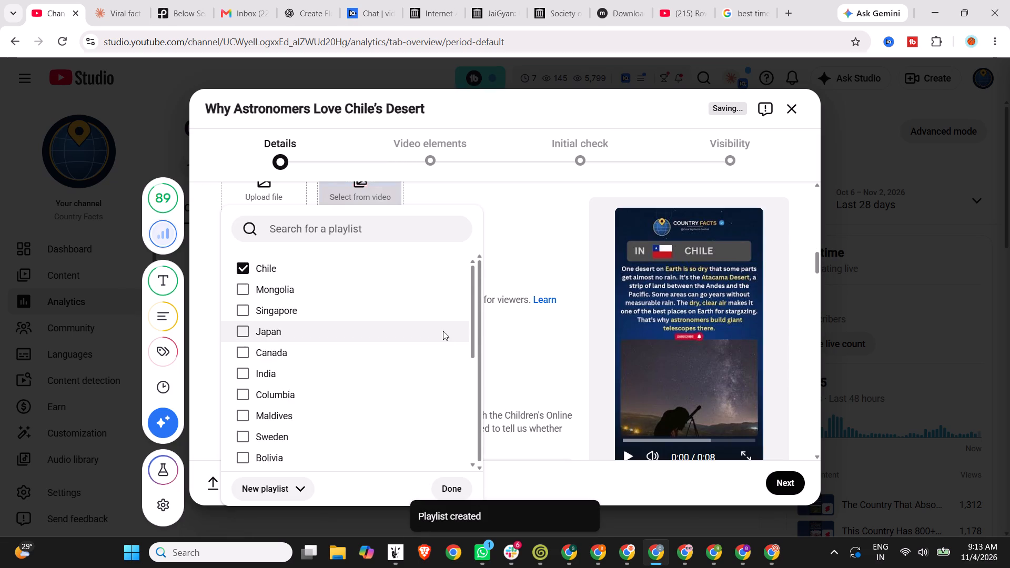
{"action": "scroll", "coordinate": [444, 390], "scroll_direction": "down", "scroll_amount": 1}
{"action": "left_click", "coordinate": [463, 492]}
Declare that the video has no paid promotion and answer No to the AI use question.
{"action": "scroll", "coordinate": [536, 338], "scroll_direction": "down", "scroll_amount": 3}
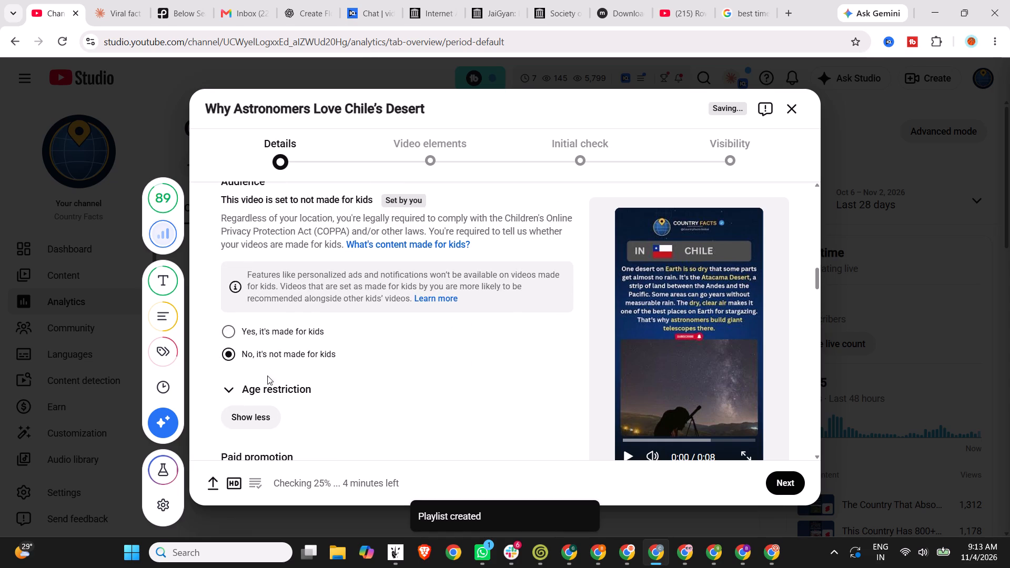
{"action": "scroll", "coordinate": [265, 381], "scroll_direction": "down", "scroll_amount": 2}
{"action": "left_click", "coordinate": [267, 401]}
{"action": "scroll", "coordinate": [315, 343], "scroll_direction": "down", "scroll_amount": 3}
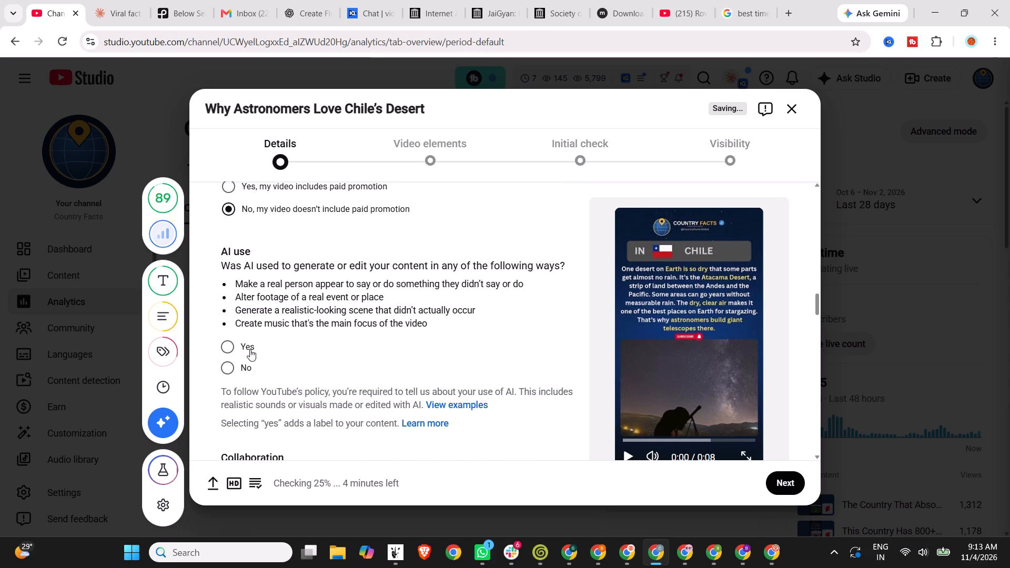
{"action": "left_click", "coordinate": [240, 368]}
Add the copied Chile and Atacama keywords to the video's tags, after the existing tags.
{"action": "scroll", "coordinate": [362, 315], "scroll_direction": "down", "scroll_amount": 3}
{"action": "scroll", "coordinate": [284, 370], "scroll_direction": "down", "scroll_amount": 3}
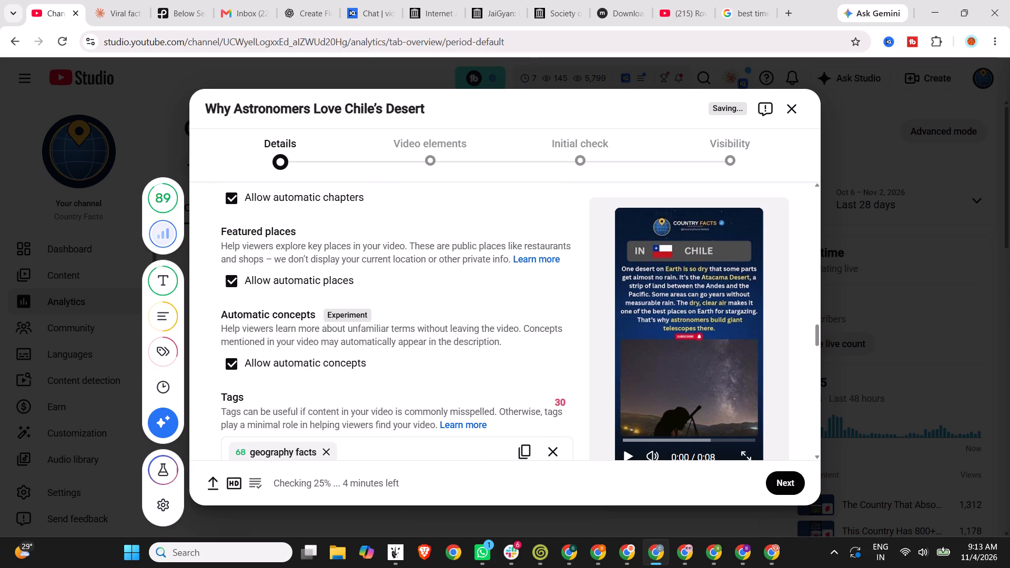
{"action": "scroll", "coordinate": [310, 367], "scroll_direction": "down", "scroll_amount": 3}
{"action": "left_click", "coordinate": [348, 305]}
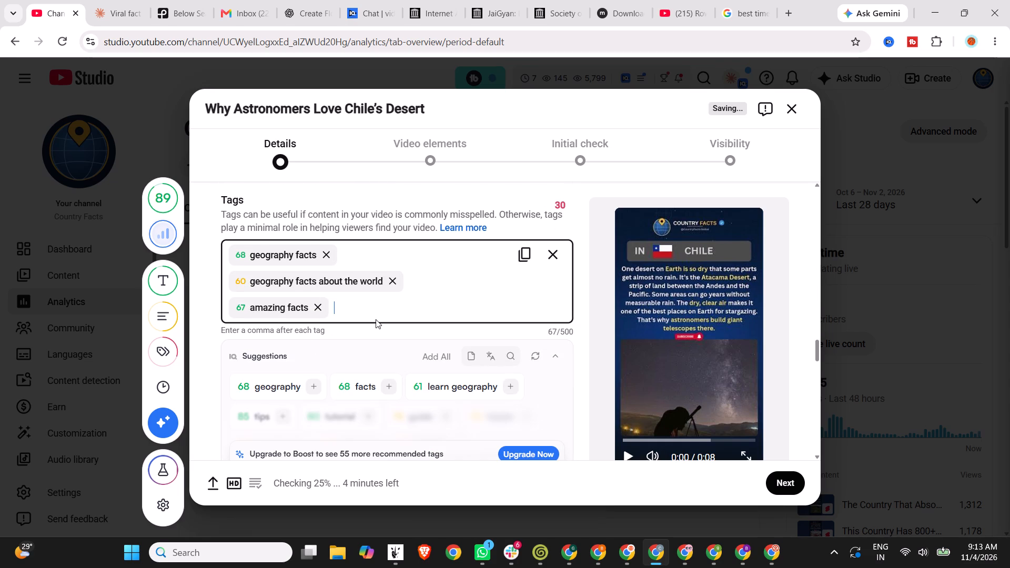
{"action": "key", "text": "ctrl+v"}
Add the suggested tags "learn geography", "geography" and "facts" to the video.
{"action": "scroll", "coordinate": [472, 326], "scroll_direction": "down", "scroll_amount": 4}
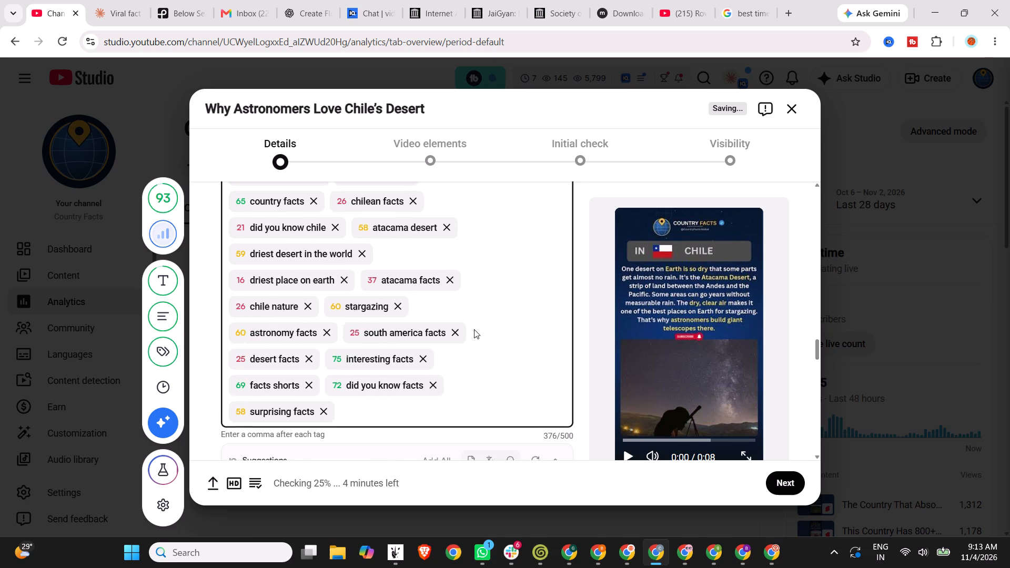
{"action": "scroll", "coordinate": [474, 329], "scroll_direction": "down", "scroll_amount": 1}
{"action": "left_click", "coordinate": [511, 293]}
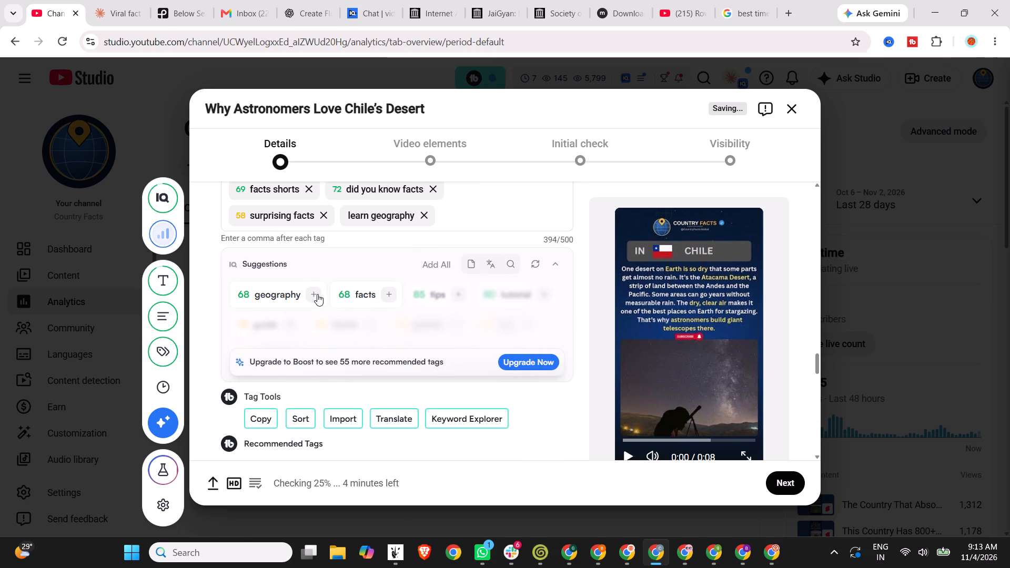
{"action": "left_click", "coordinate": [317, 294]}
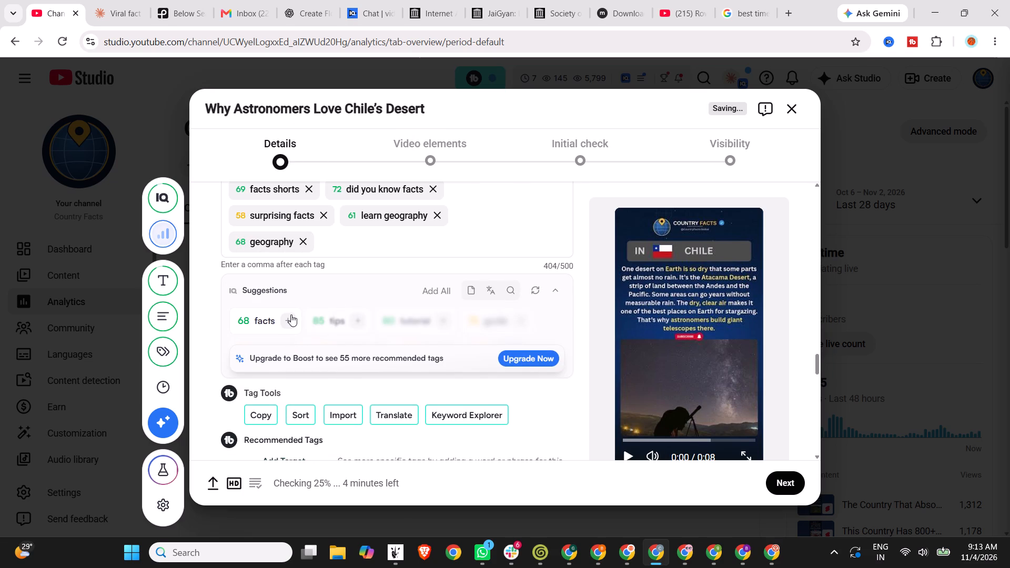
{"action": "left_click", "coordinate": [291, 318]}
Add the tag "giant telescope" to the video.
{"action": "scroll", "coordinate": [393, 257], "scroll_direction": "up", "scroll_amount": 2}
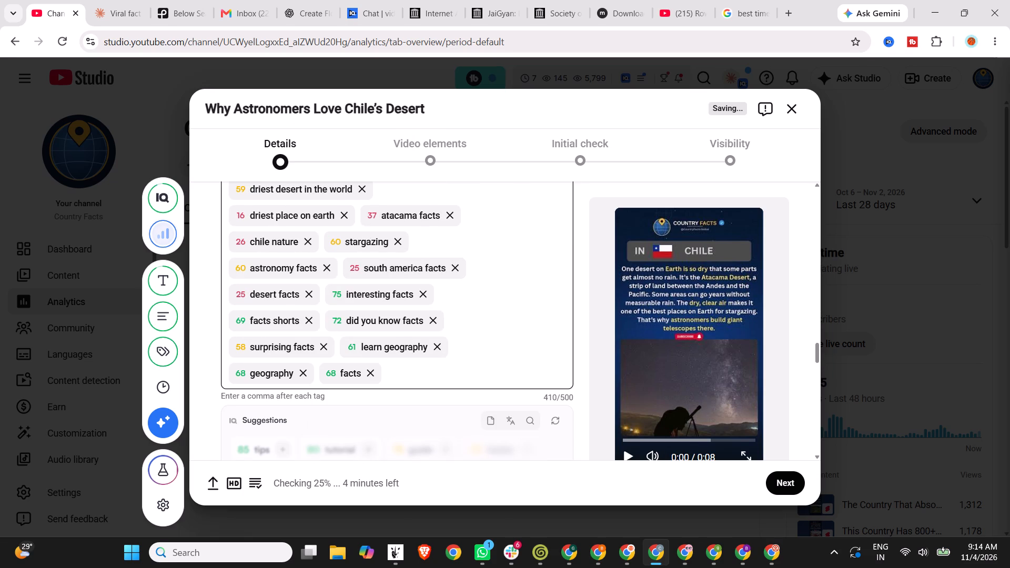
{"action": "left_click", "coordinate": [439, 373]}
{"action": "type", "text": "telescope"}
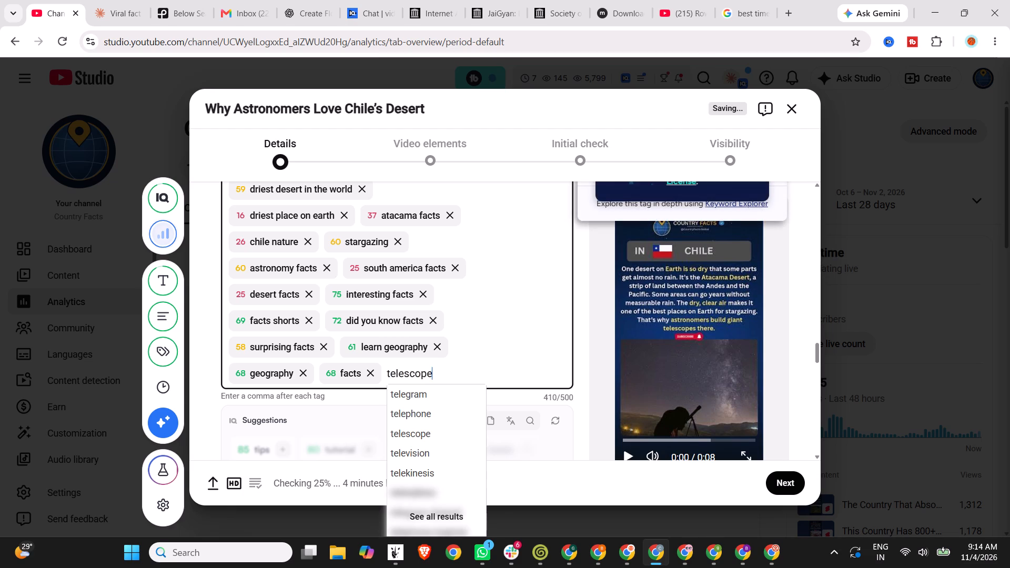
{"action": "key", "text": "BackSpace"}
{"action": "key", "text": "BackSpace"}
{"action": "key", "text": "BackSpace"}
{"action": "key", "text": "BackSpace"}
{"action": "key", "text": "BackSpace"}
{"action": "key", "text": "BackSpace"}
{"action": "key", "text": "BackSpace"}
{"action": "key", "text": "BackSpace"}
{"action": "key", "text": "BackSpace"}
{"action": "type", "text": "giant telec"}
{"action": "key", "text": "BackSpace"}
{"action": "type", "text": "scope"}
{"action": "key", "text": "Return"}
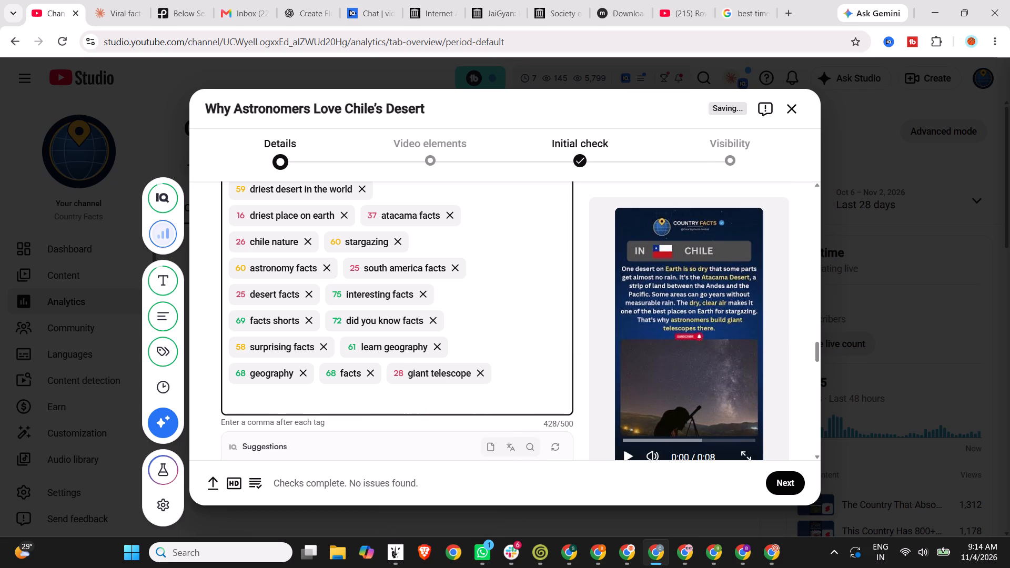
Look up YouTube's search suggestions for "atacama" and add "atacama desert night sky" as a tag.
{"action": "scroll", "coordinate": [416, 258], "scroll_direction": "up", "scroll_amount": 2}
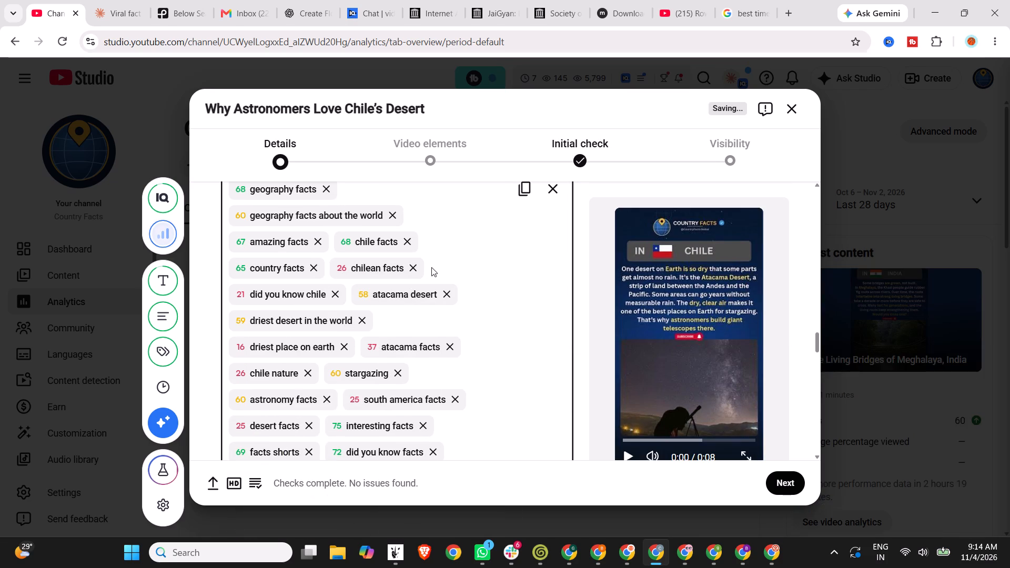
{"action": "scroll", "coordinate": [452, 280], "scroll_direction": "up", "scroll_amount": 1}
{"action": "scroll", "coordinate": [452, 280], "scroll_direction": "down", "scroll_amount": 2}
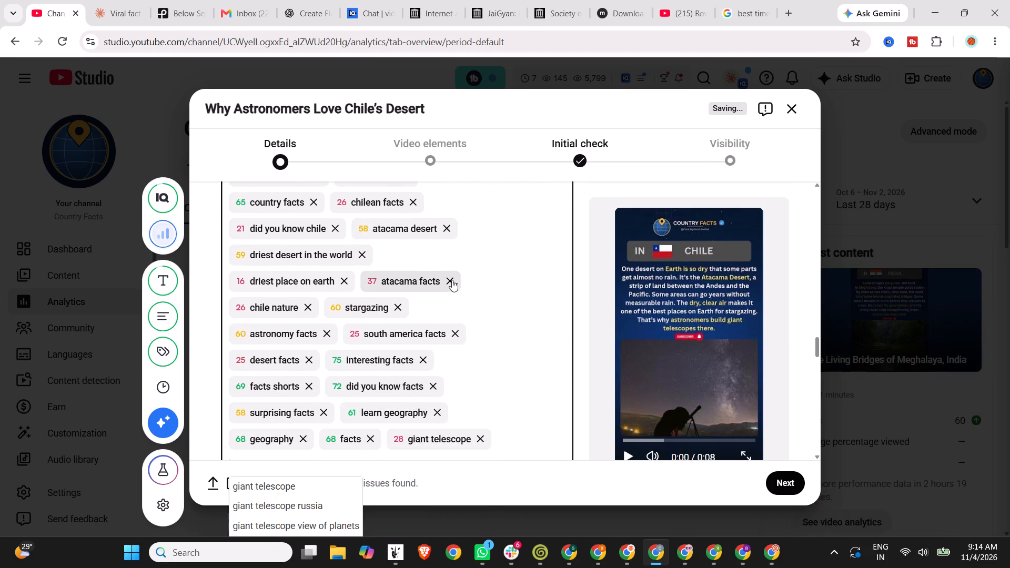
{"action": "scroll", "coordinate": [452, 280], "scroll_direction": "down", "scroll_amount": 1}
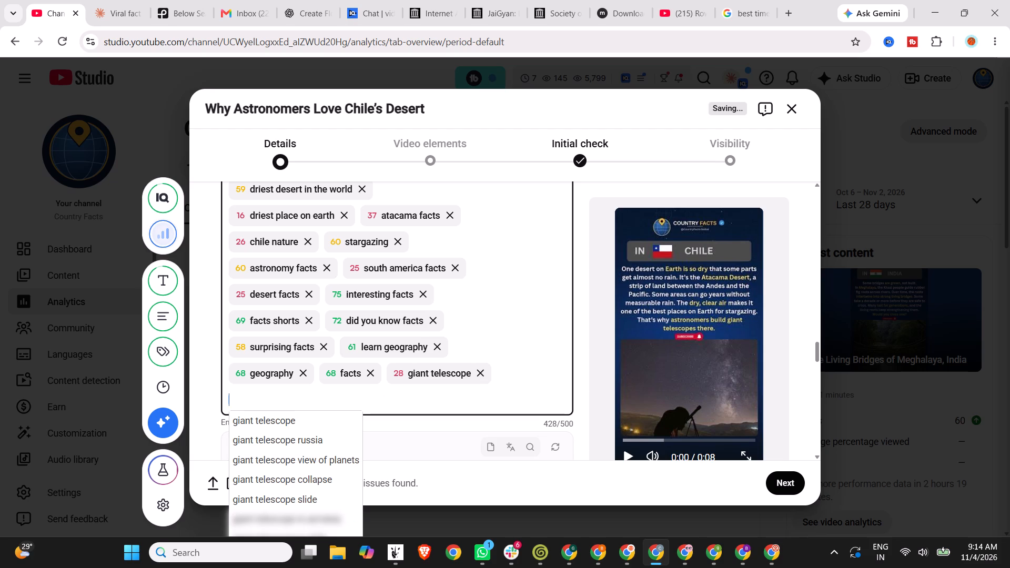
{"action": "left_click", "coordinate": [685, 0]}
{"action": "left_click", "coordinate": [325, 80]}
{"action": "type", "text": "atacama"}
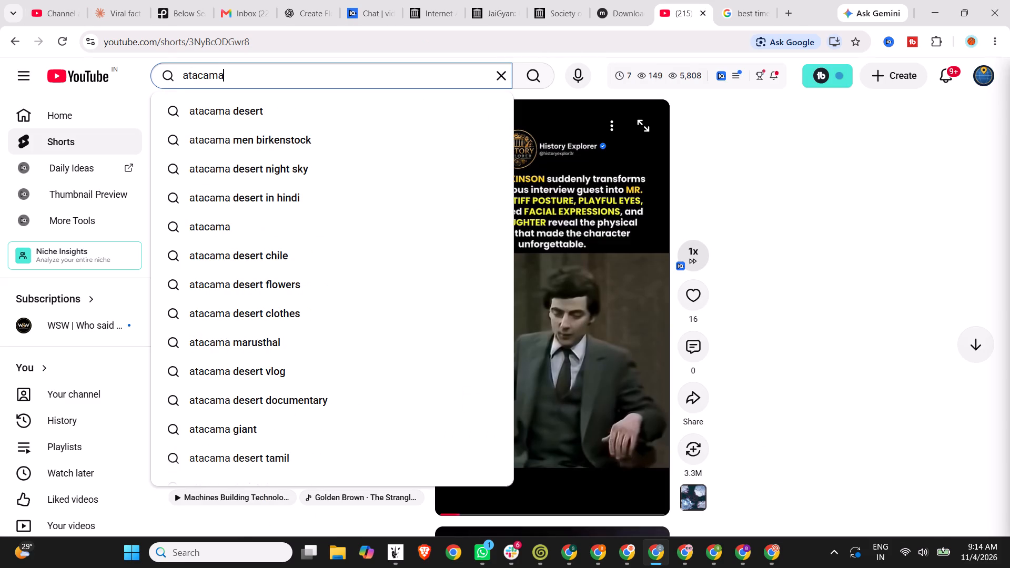
{"action": "left_click", "coordinate": [40, 0]}
{"action": "type", "text": "atacama desert night sky"}
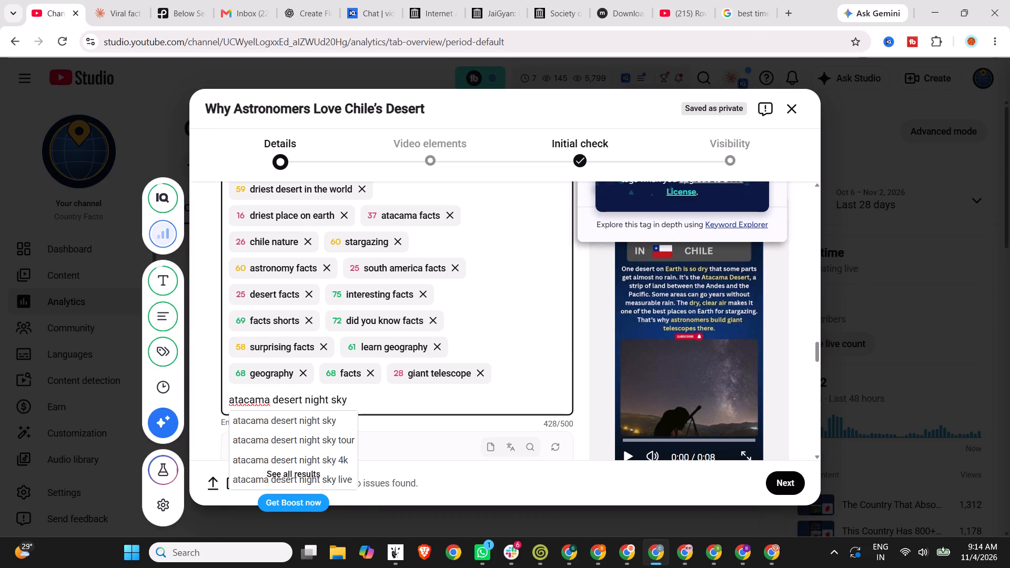
{"action": "key", "text": "Return"}
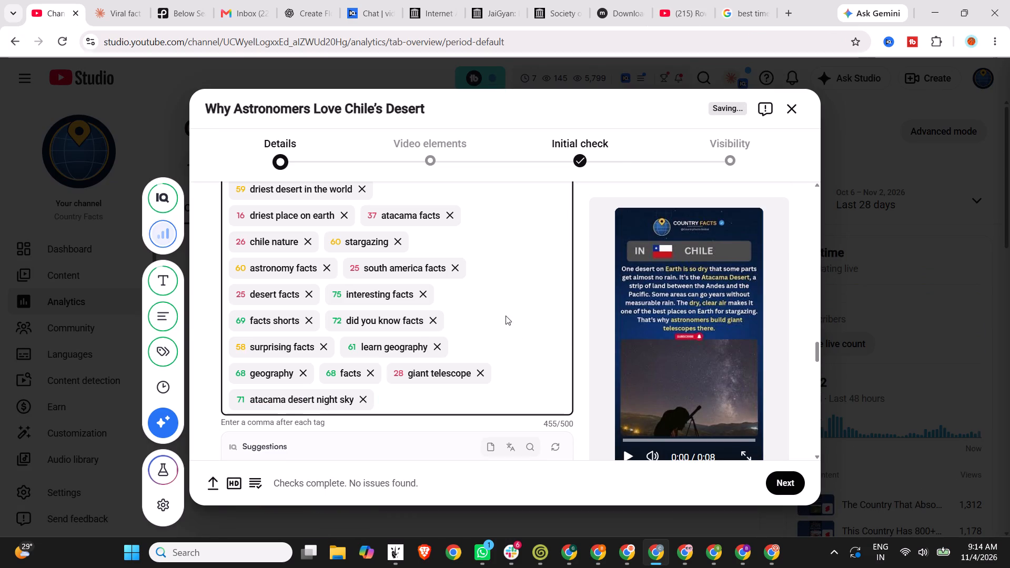
Recheck the YouTube search suggestions and add "atacama desert chile" as a tag.
{"action": "left_click", "coordinate": [684, 0]}
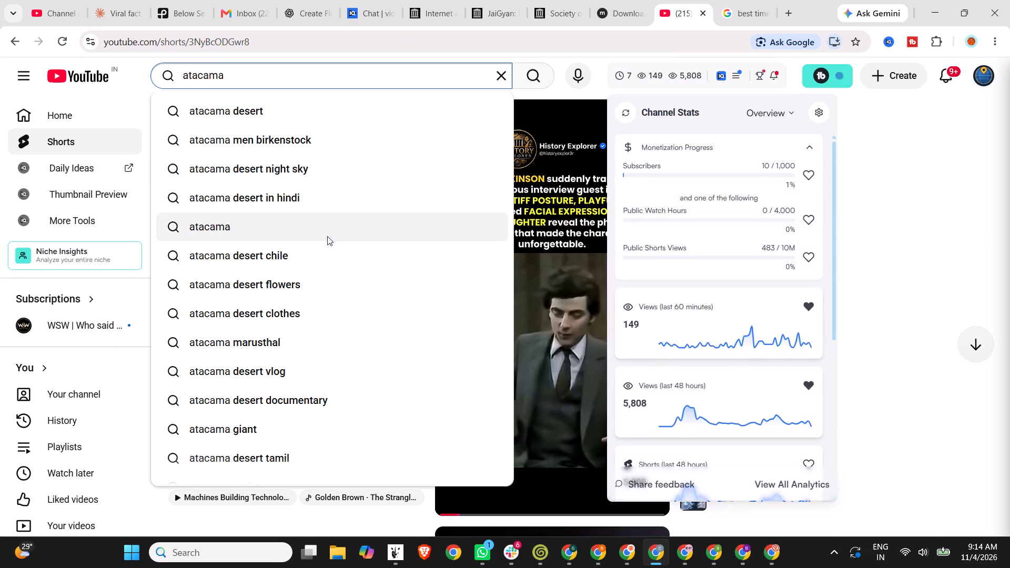
{"action": "left_click", "coordinate": [73, 0]}
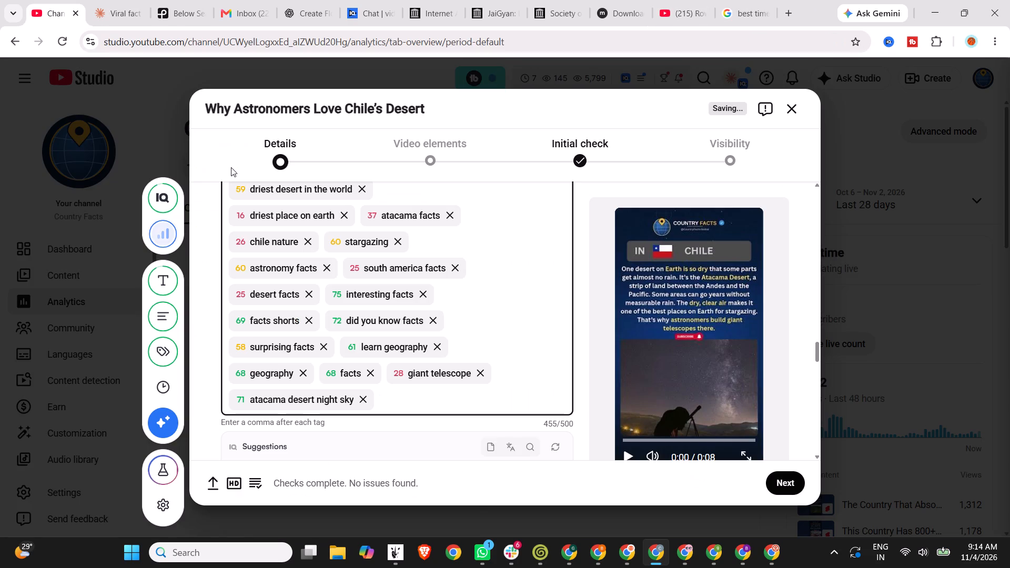
{"action": "type", "text": "atacama desert chile"}
{"action": "key", "text": "Return"}
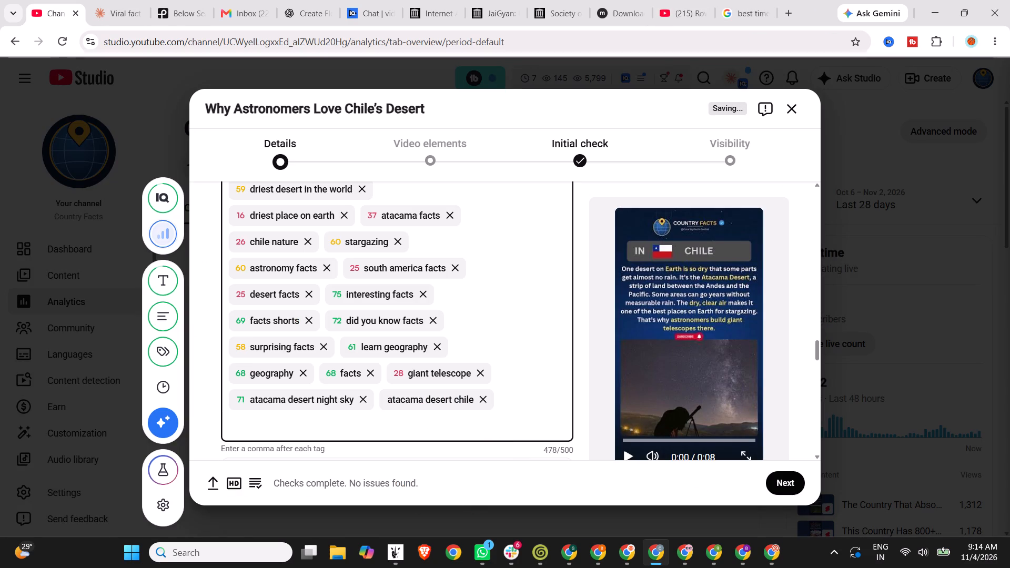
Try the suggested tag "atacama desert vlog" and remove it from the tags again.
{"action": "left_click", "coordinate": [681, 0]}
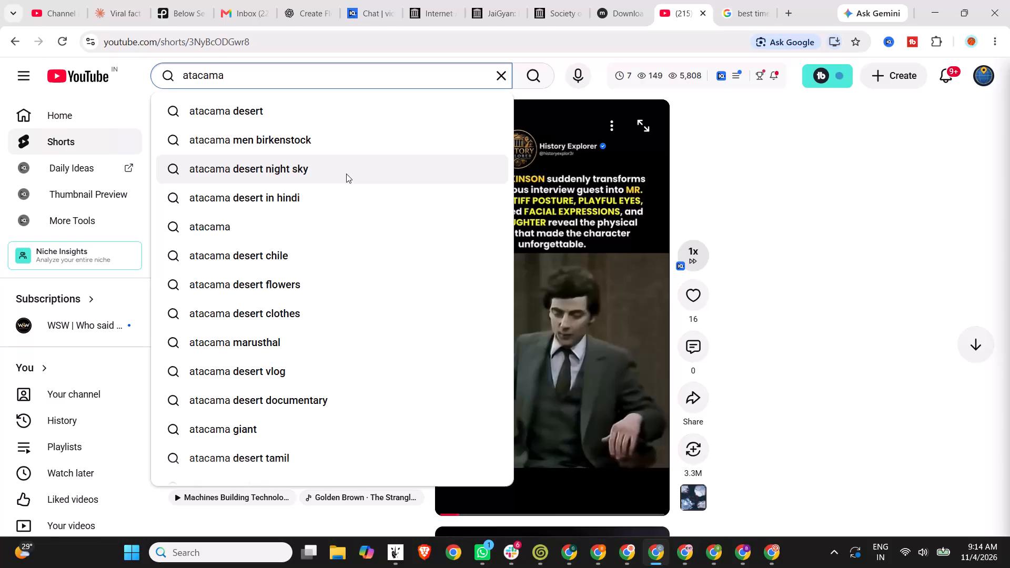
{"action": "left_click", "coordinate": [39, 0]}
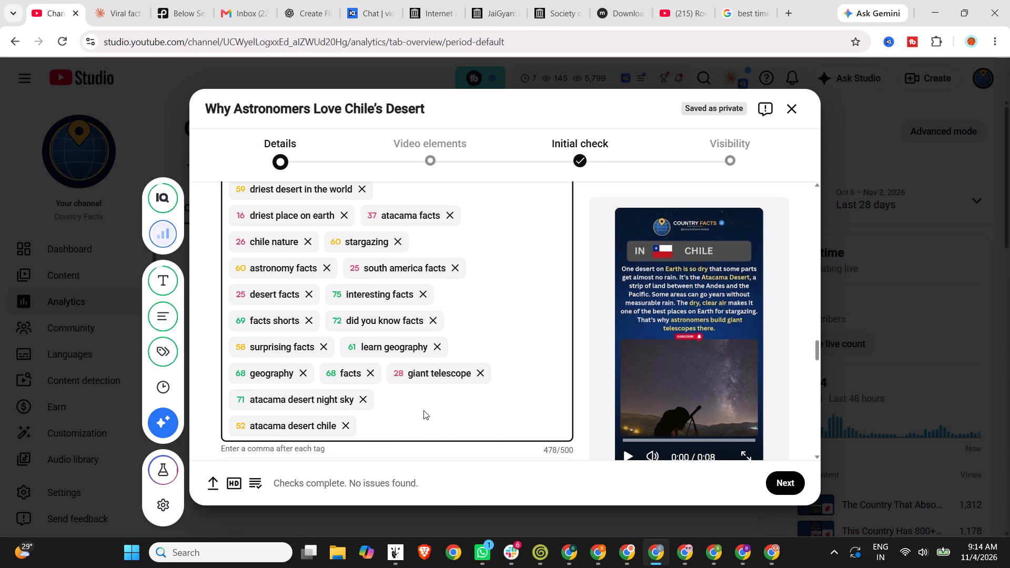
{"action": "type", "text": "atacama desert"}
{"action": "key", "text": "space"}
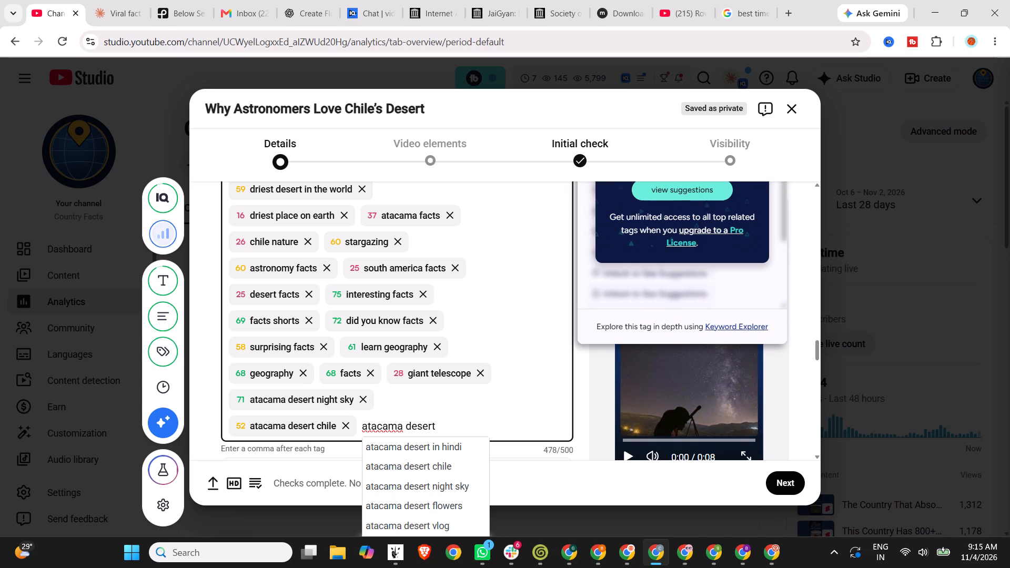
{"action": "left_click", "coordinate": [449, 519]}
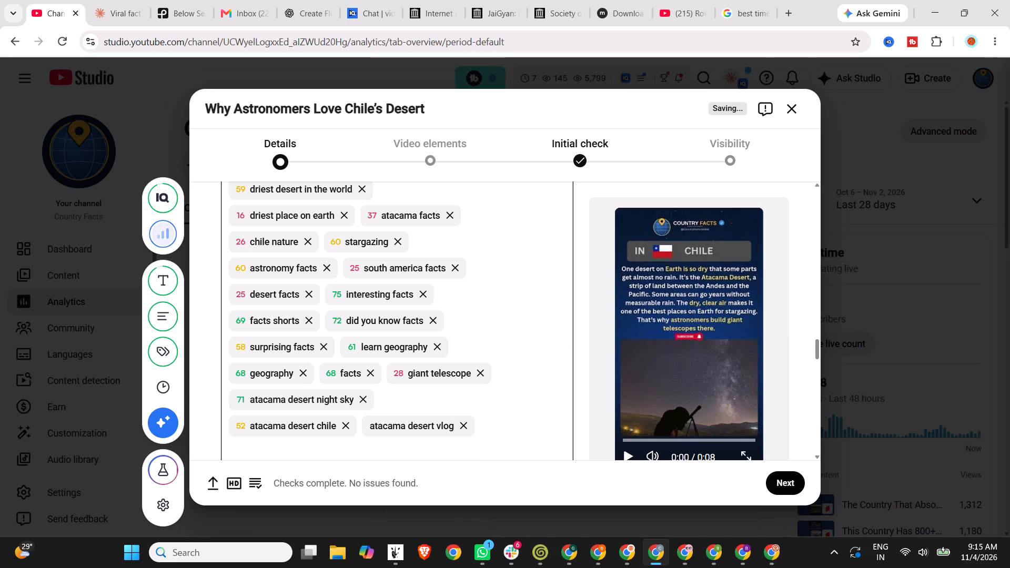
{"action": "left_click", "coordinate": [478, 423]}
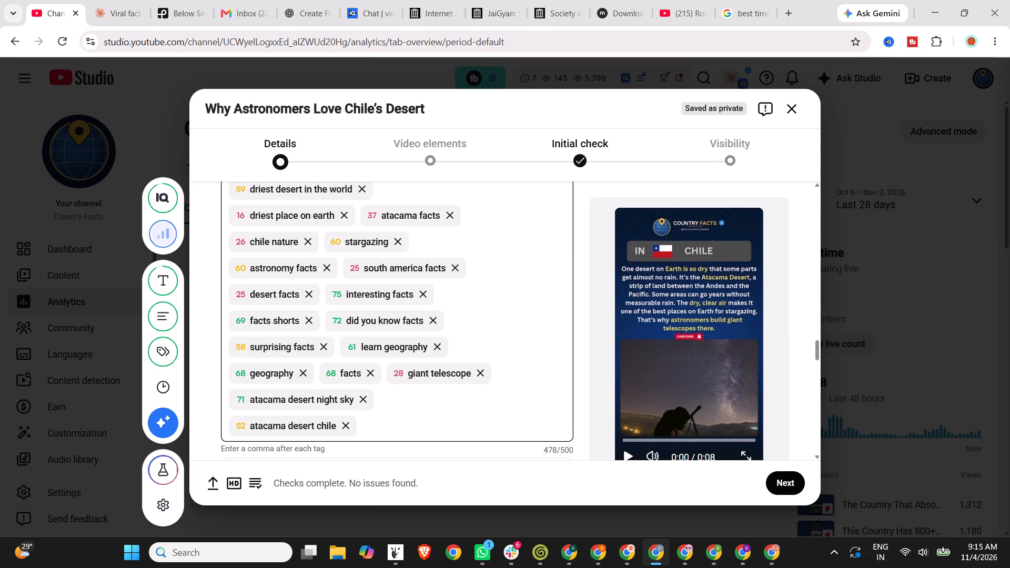
Add the tag "atacama desert facts" to the video.
{"action": "left_click", "coordinate": [462, 425]}
{"action": "type", "text": "atacam d"}
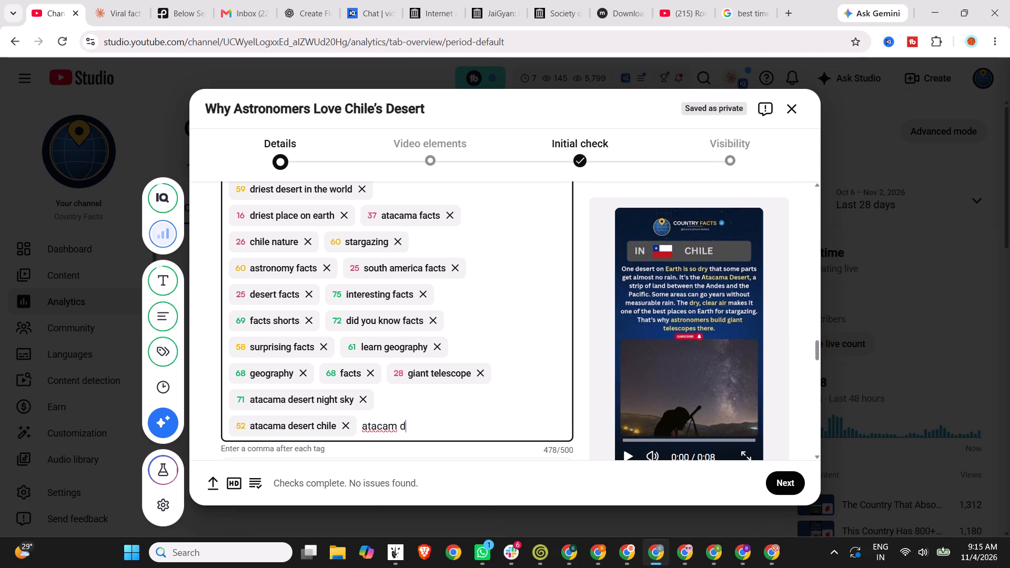
{"action": "key", "text": "BackSpace"}
{"action": "key", "text": "BackSpace"}
{"action": "type", "text": "a desert facts"}
{"action": "key", "text": "Return"}
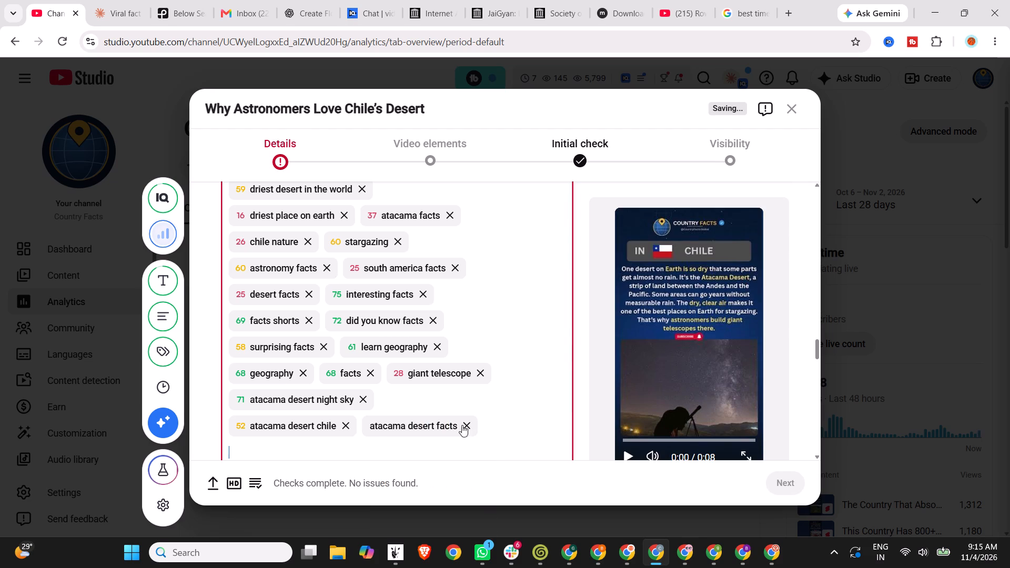
Remove the tag "atacama desert facts" from the video's tags.
{"action": "scroll", "coordinate": [523, 373], "scroll_direction": "down", "scroll_amount": 4}
{"action": "scroll", "coordinate": [454, 341], "scroll_direction": "up", "scroll_amount": 1}
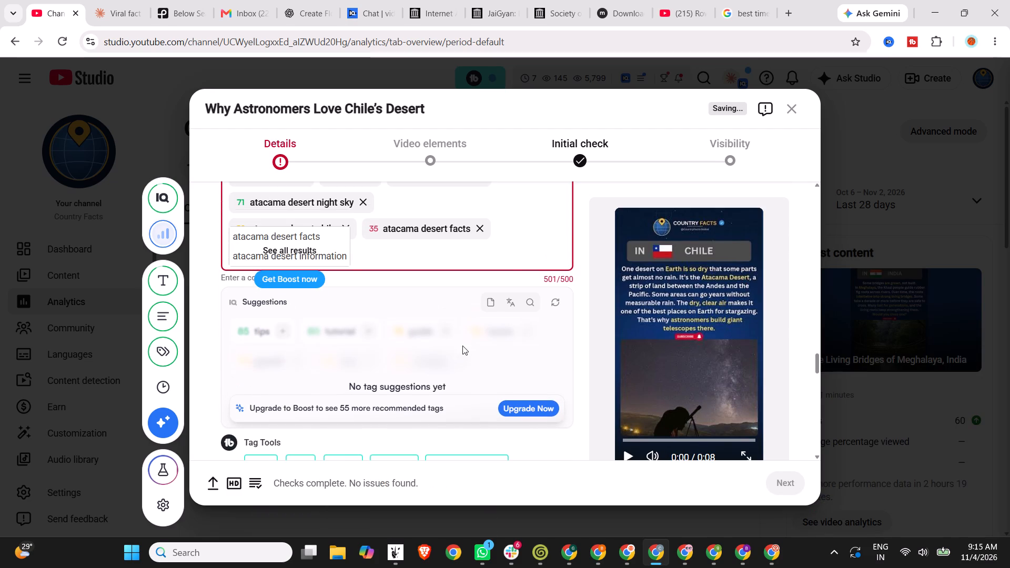
{"action": "left_click", "coordinate": [481, 229]}
Set Shorts remixing to allow only audio remixing.
{"action": "scroll", "coordinate": [416, 276], "scroll_direction": "down", "scroll_amount": 4}
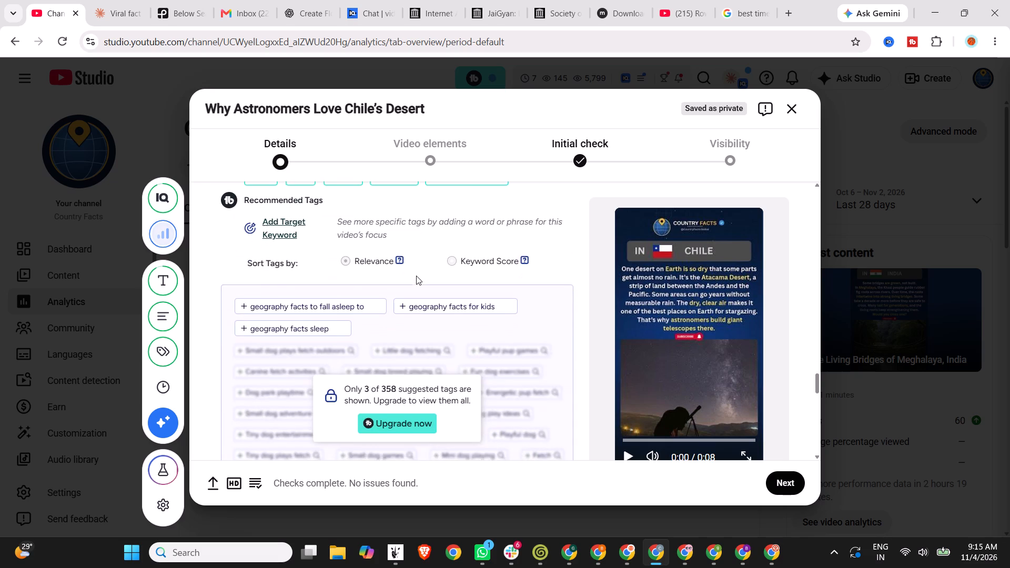
{"action": "scroll", "coordinate": [381, 285], "scroll_direction": "up", "scroll_amount": 1}
{"action": "scroll", "coordinate": [381, 285], "scroll_direction": "down", "scroll_amount": 9}
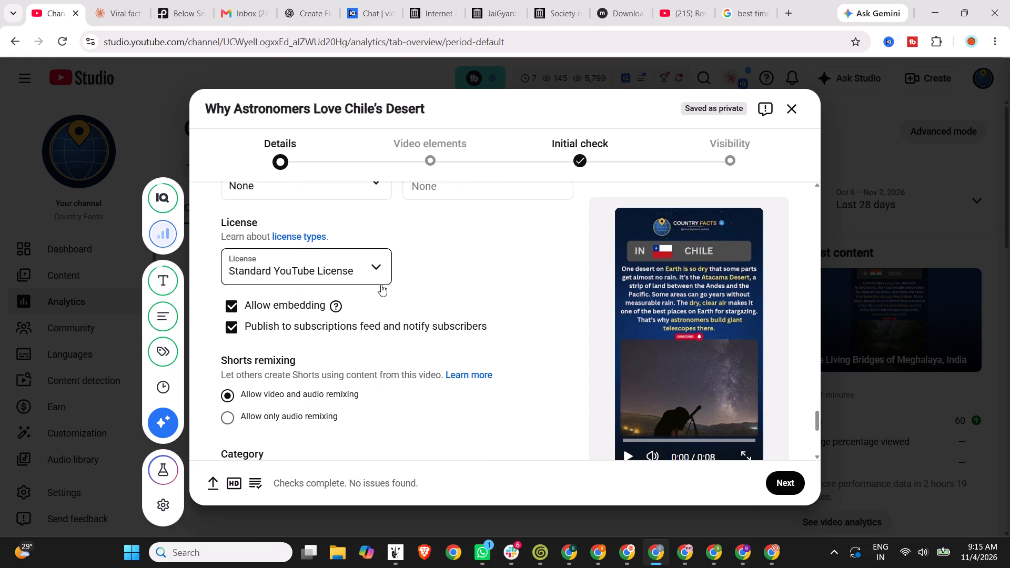
{"action": "left_click", "coordinate": [299, 414]}
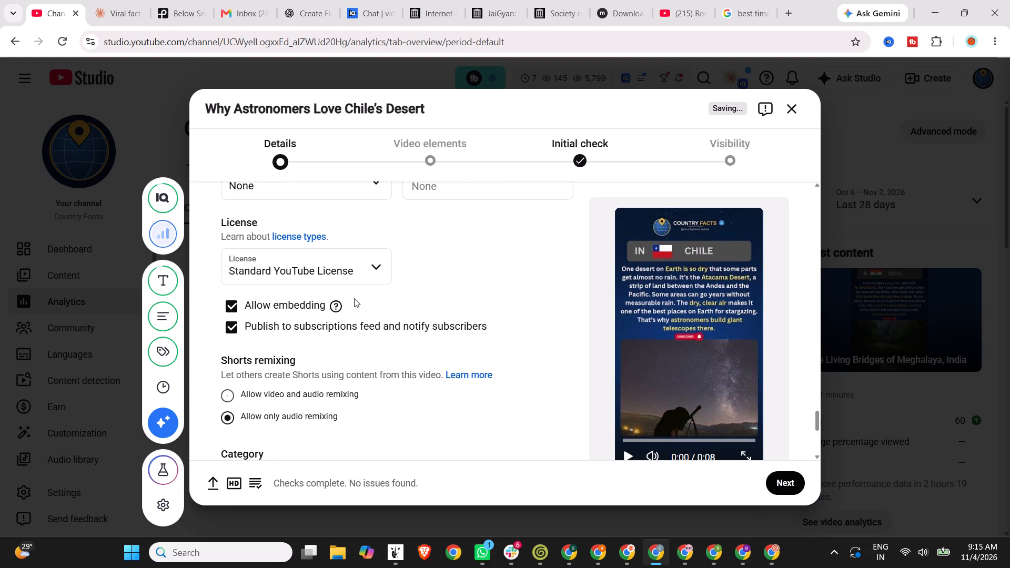
Review the tags and remaining video details, and continue to the Video elements stage.
{"action": "scroll", "coordinate": [335, 322], "scroll_direction": "down", "scroll_amount": 5}
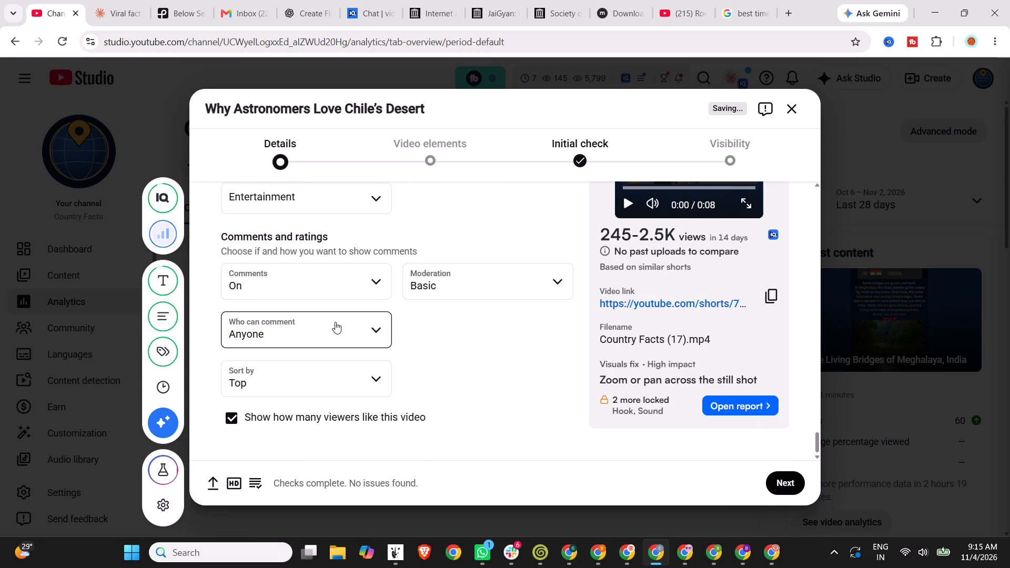
{"action": "scroll", "coordinate": [345, 329], "scroll_direction": "down", "scroll_amount": 3}
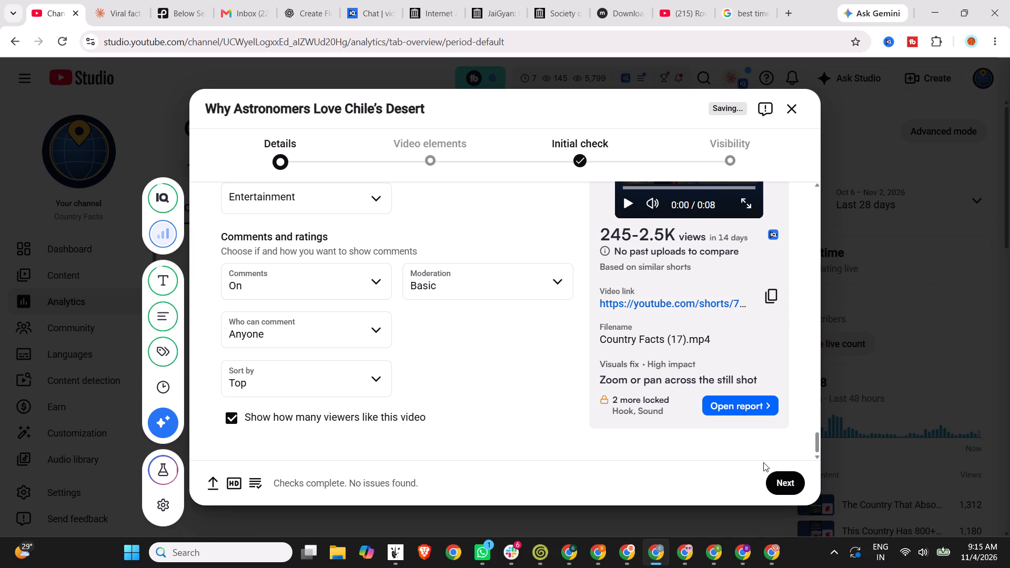
{"action": "scroll", "coordinate": [490, 327], "scroll_direction": "up", "scroll_amount": 20}
{"action": "scroll", "coordinate": [490, 327], "scroll_direction": "up", "scroll_amount": 17}
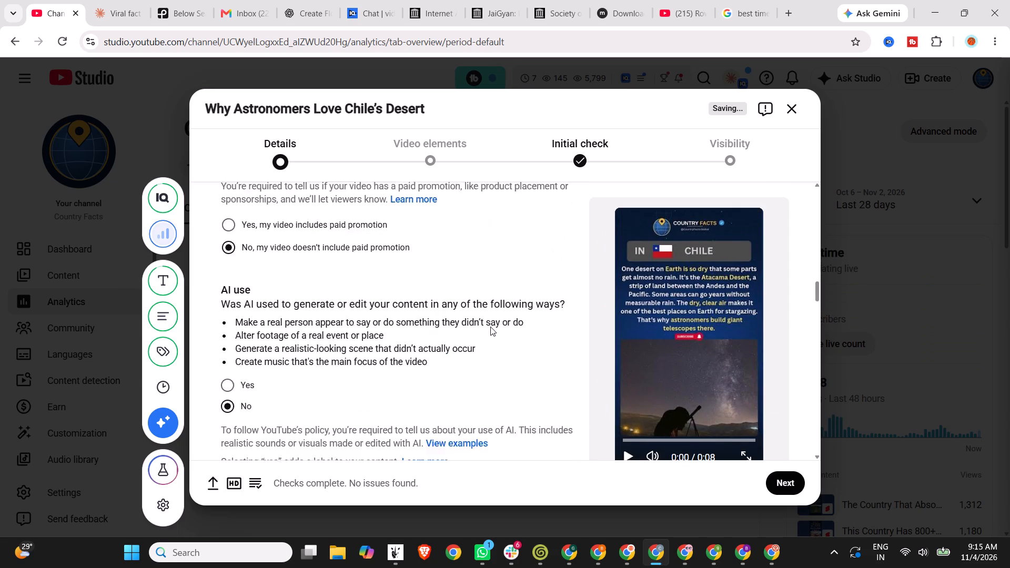
{"action": "scroll", "coordinate": [490, 327], "scroll_direction": "up", "scroll_amount": 19}
{"action": "scroll", "coordinate": [491, 325], "scroll_direction": "down", "scroll_amount": 20}
{"action": "scroll", "coordinate": [491, 325], "scroll_direction": "down", "scroll_amount": 15}
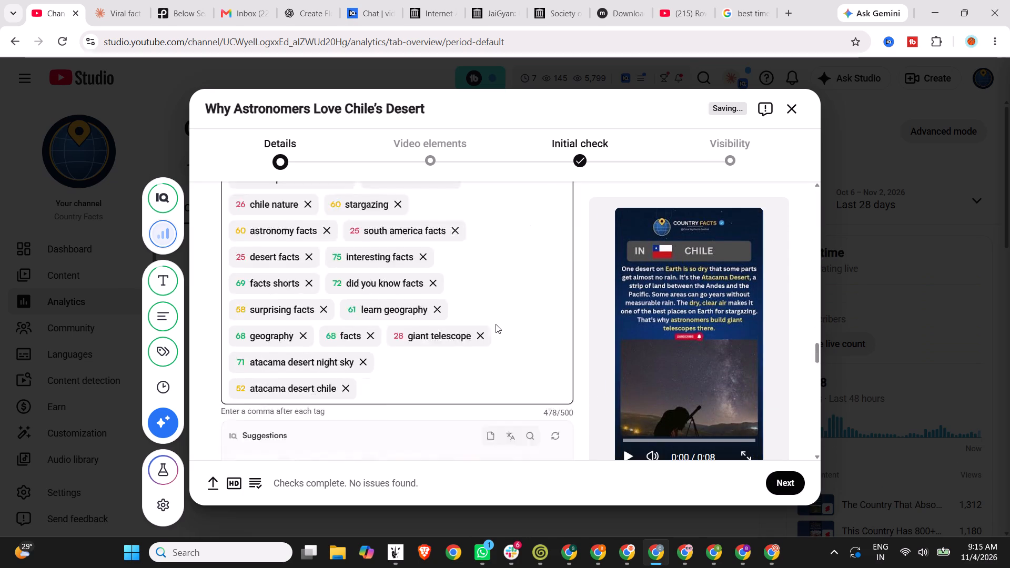
{"action": "scroll", "coordinate": [496, 324], "scroll_direction": "down", "scroll_amount": 19}
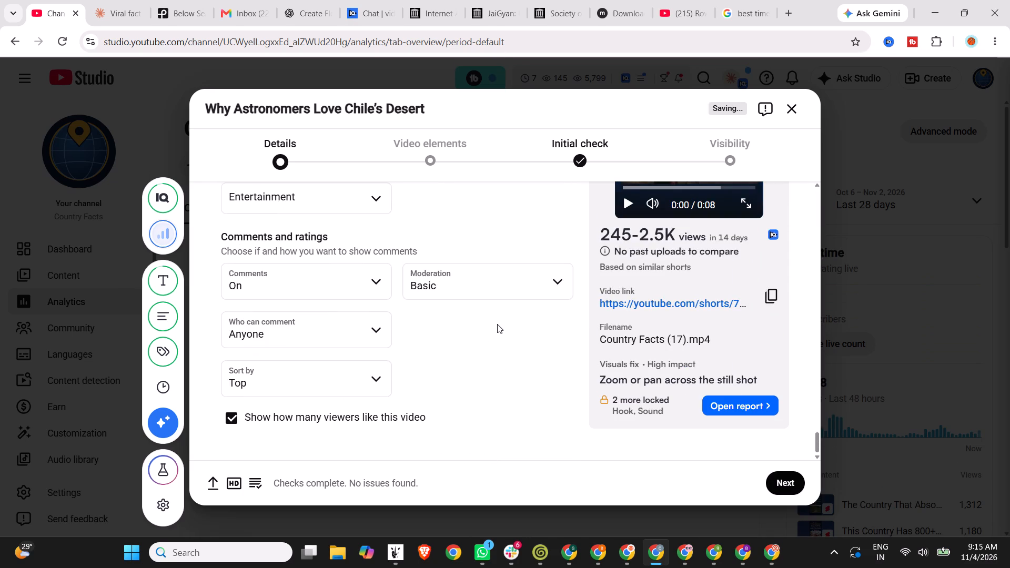
{"action": "left_click", "coordinate": [779, 486]}
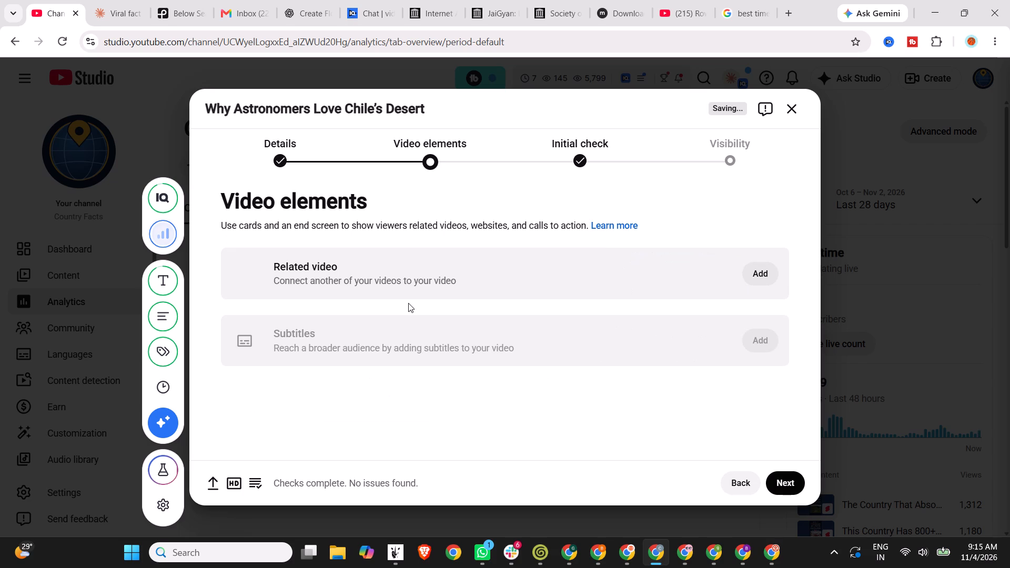
Add the Short about India's floating post office as the related video.
{"action": "left_click", "coordinate": [764, 275]}
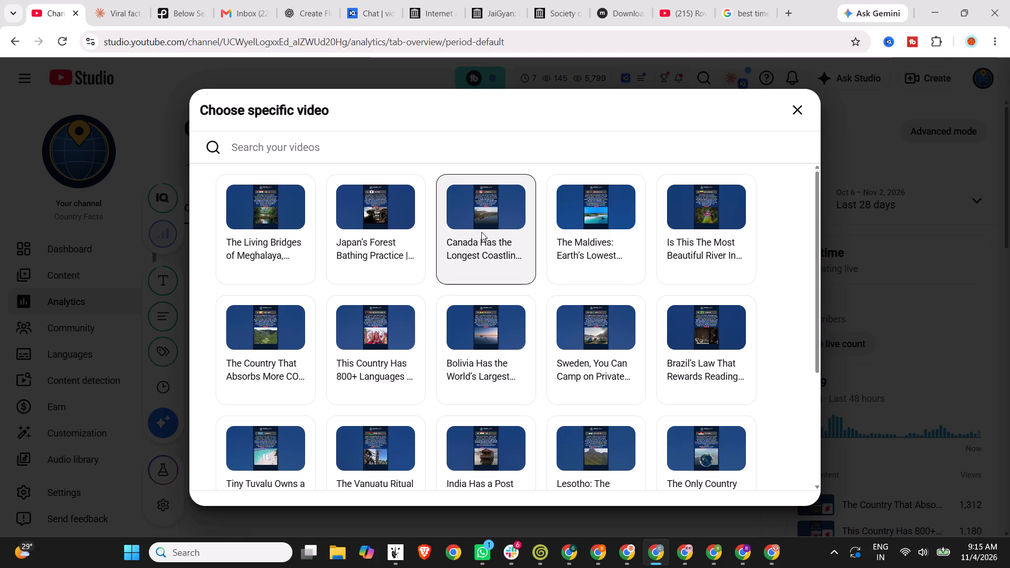
{"action": "scroll", "coordinate": [481, 232], "scroll_direction": "down", "scroll_amount": 2}
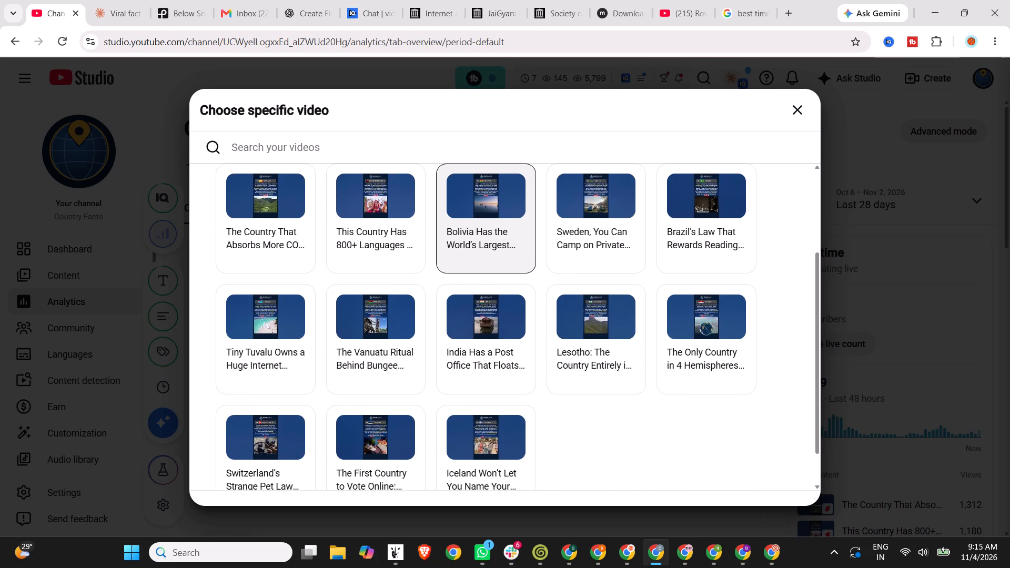
{"action": "left_click", "coordinate": [477, 320]}
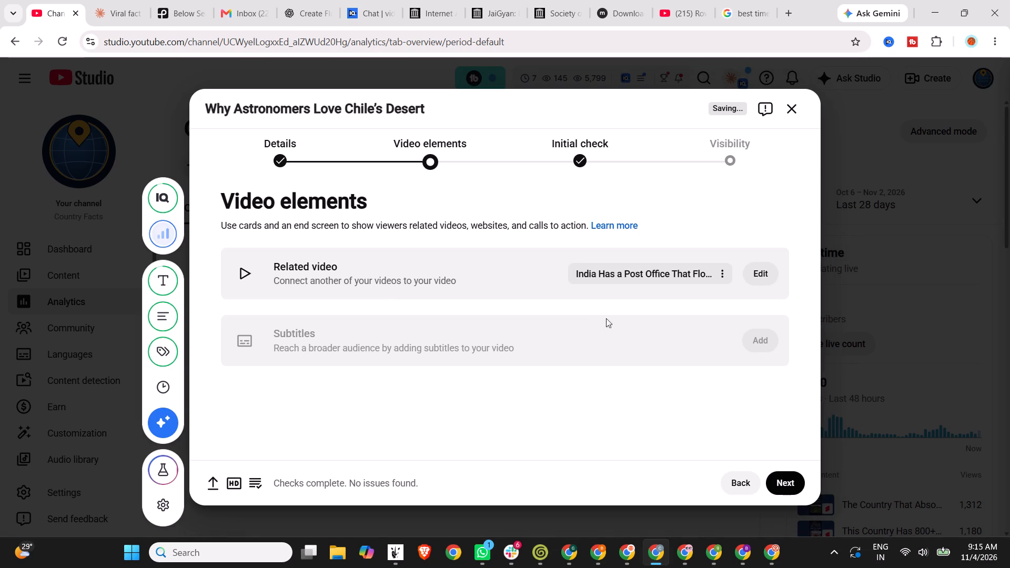
Continue past the initial check to Visibility and set the public release date to Nov 4, 2026.
{"action": "left_click", "coordinate": [778, 479]}
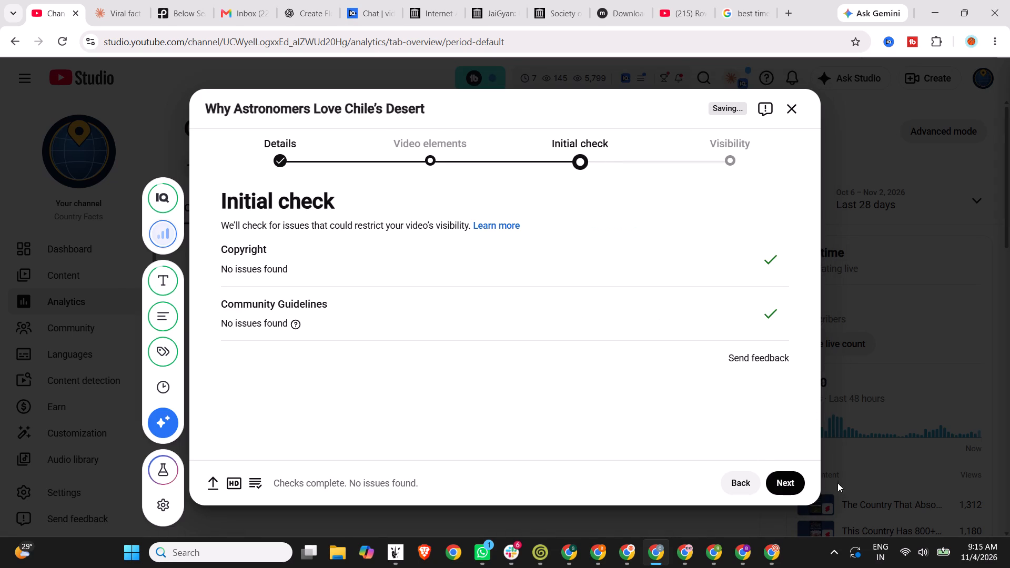
{"action": "left_click", "coordinate": [788, 471]}
{"action": "scroll", "coordinate": [289, 373], "scroll_direction": "down", "scroll_amount": 2}
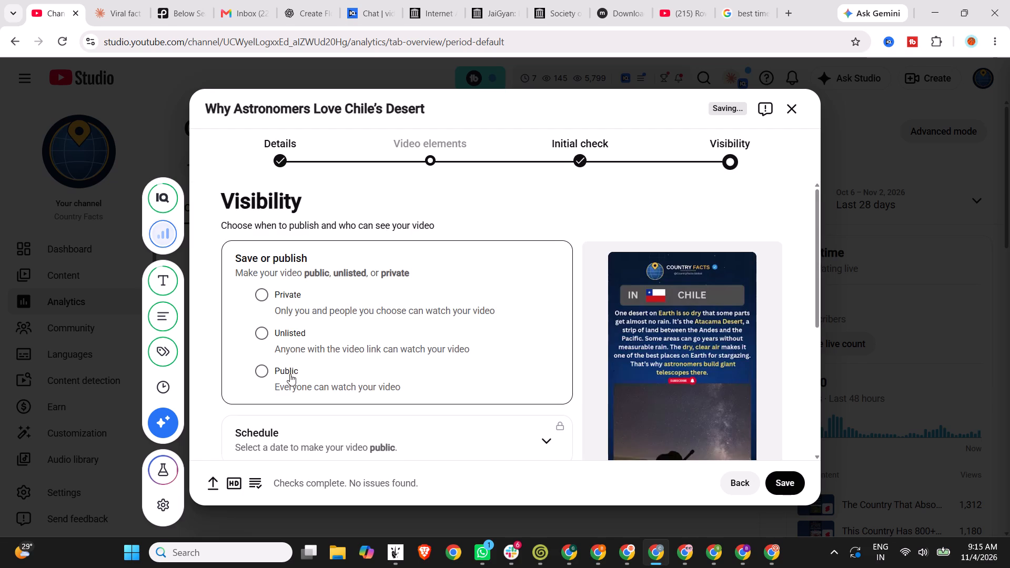
{"action": "scroll", "coordinate": [290, 374], "scroll_direction": "down", "scroll_amount": 2}
{"action": "left_click", "coordinate": [457, 189]}
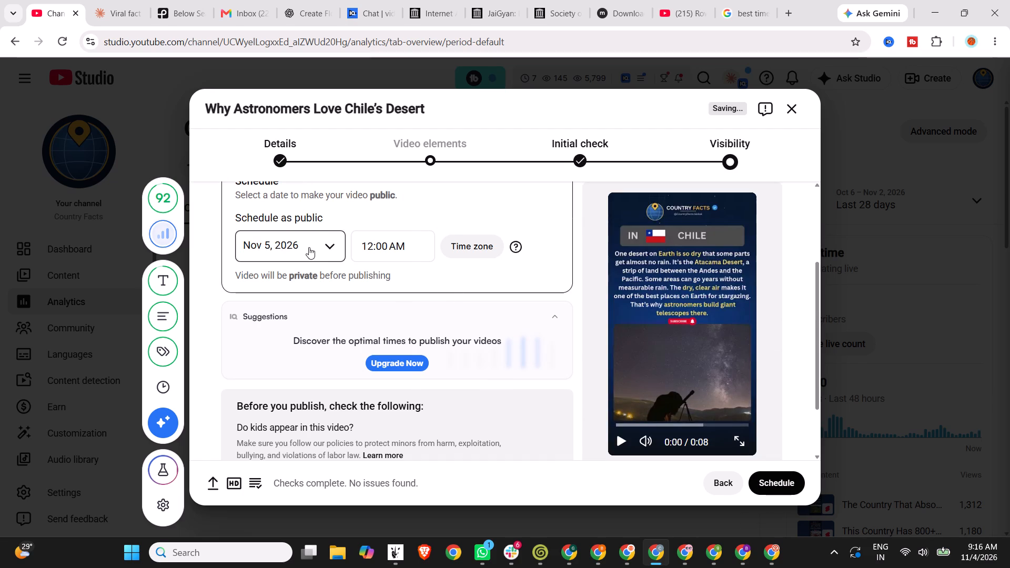
{"action": "left_click", "coordinate": [309, 247]}
{"action": "left_click", "coordinate": [336, 316]}
{"action": "left_click", "coordinate": [316, 315]}
{"action": "left_click", "coordinate": [325, 255]}
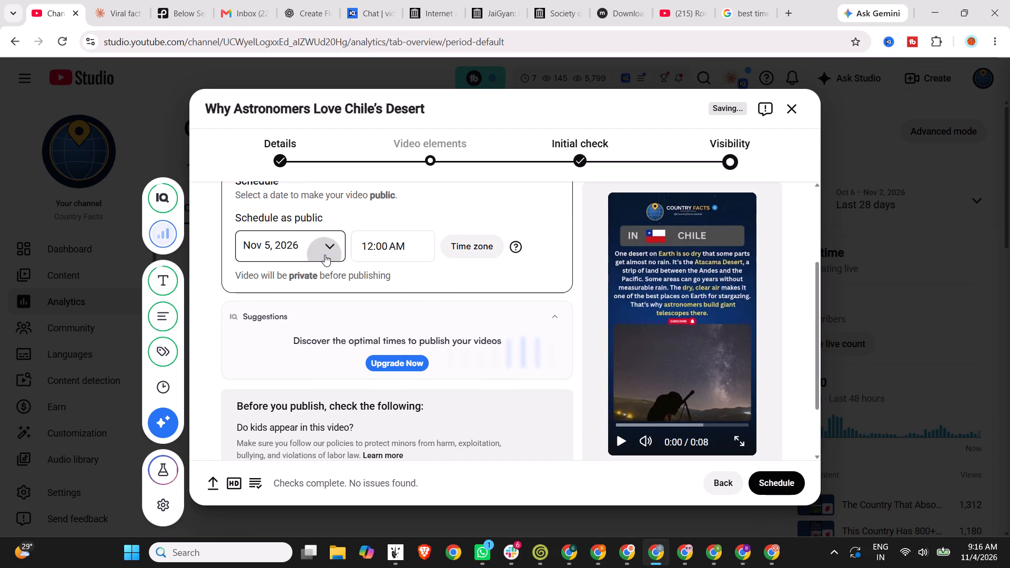
{"action": "left_click", "coordinate": [326, 322]}
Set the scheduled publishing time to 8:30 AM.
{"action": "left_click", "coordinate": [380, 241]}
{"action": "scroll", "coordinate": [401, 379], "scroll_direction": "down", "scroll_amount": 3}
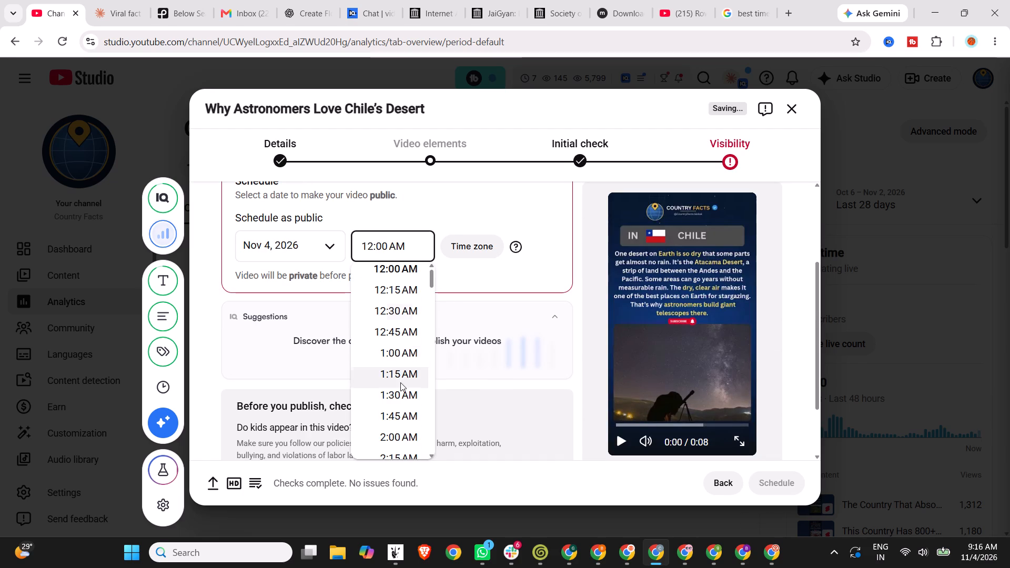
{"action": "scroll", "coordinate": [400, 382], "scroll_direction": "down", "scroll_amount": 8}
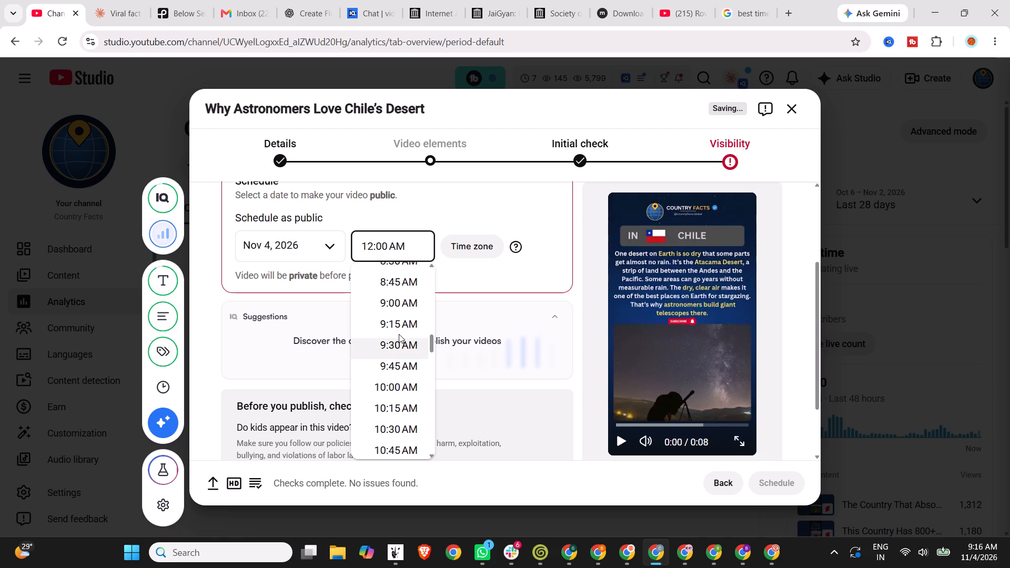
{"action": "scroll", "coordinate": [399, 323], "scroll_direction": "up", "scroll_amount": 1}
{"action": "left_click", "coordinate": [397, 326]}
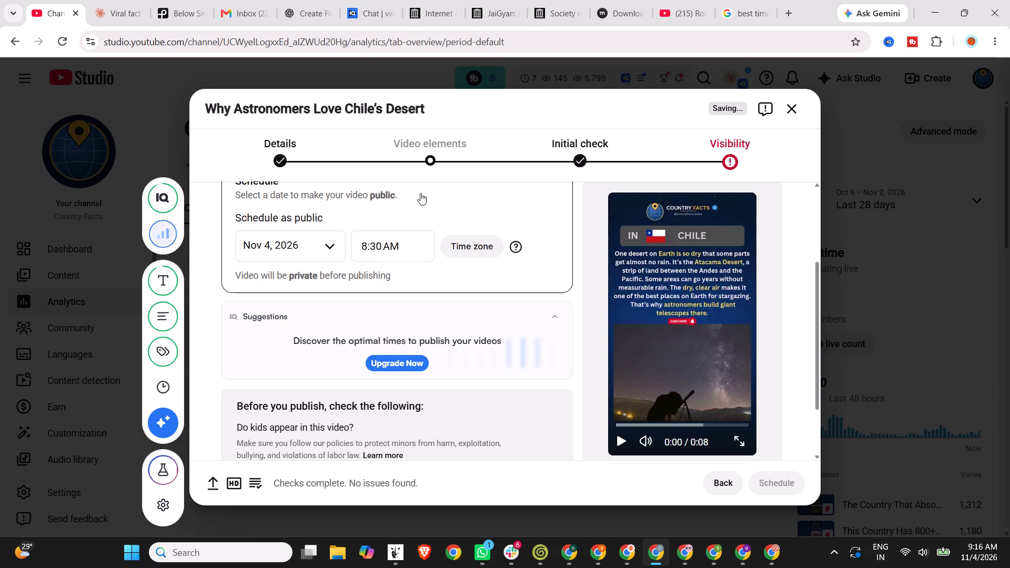
Set the scheduled publishing time to 8:30 PM.
{"action": "left_click", "coordinate": [403, 244]}
{"action": "scroll", "coordinate": [404, 328], "scroll_direction": "down", "scroll_amount": 10}
{"action": "scroll", "coordinate": [404, 330], "scroll_direction": "up", "scroll_amount": 1}
{"action": "scroll", "coordinate": [404, 330], "scroll_direction": "down", "scroll_amount": 1}
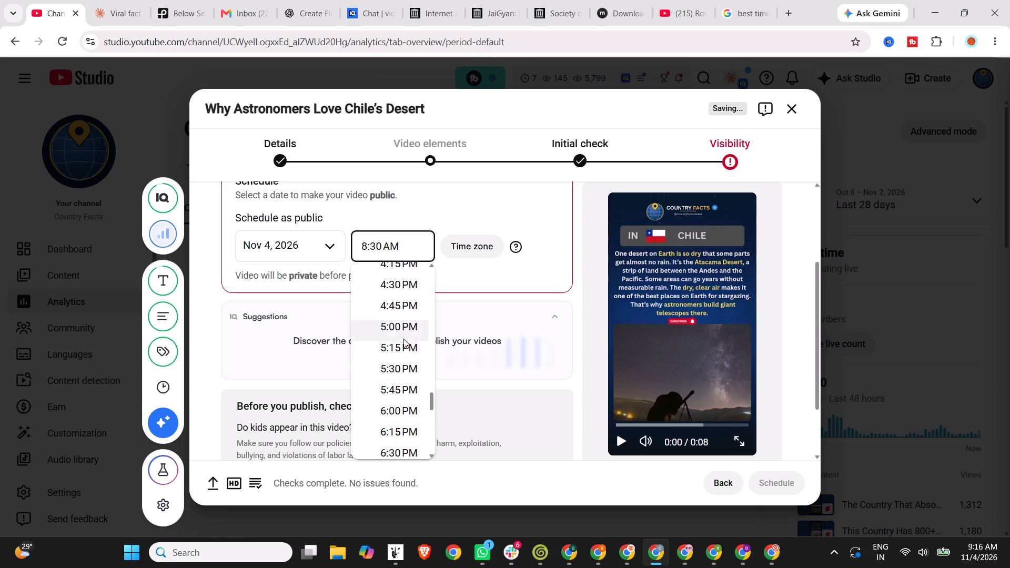
{"action": "scroll", "coordinate": [407, 373], "scroll_direction": "down", "scroll_amount": 4}
{"action": "left_click", "coordinate": [402, 352]}
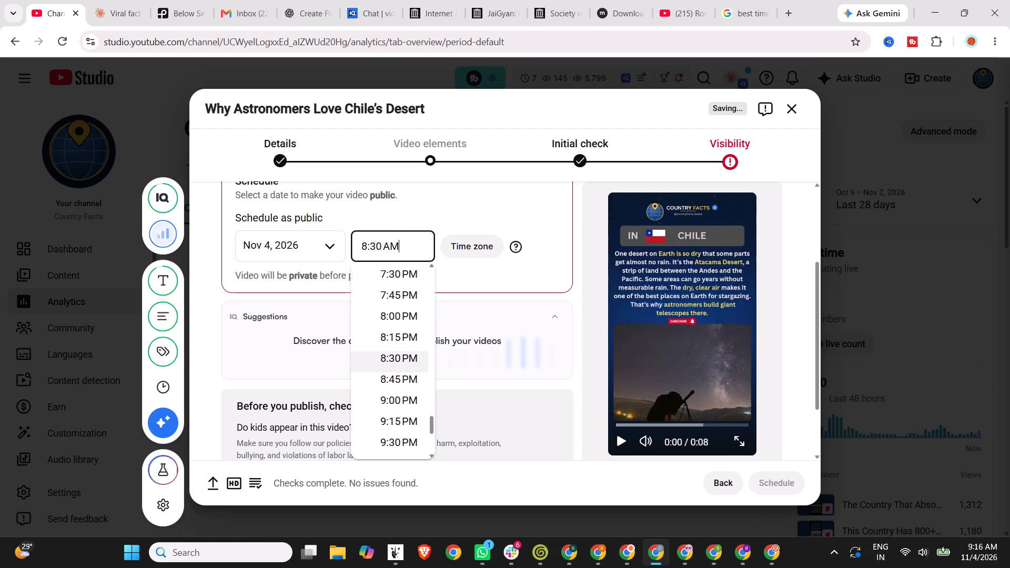
Schedule the video for publication and close the confirmation.
{"action": "scroll", "coordinate": [536, 388], "scroll_direction": "down", "scroll_amount": 6}
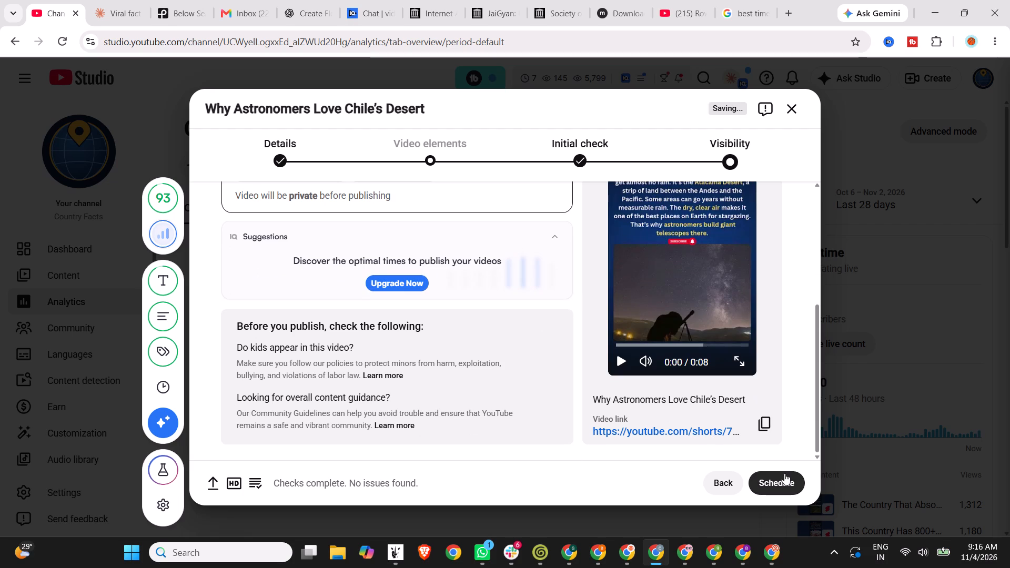
{"action": "left_click", "coordinate": [784, 475]}
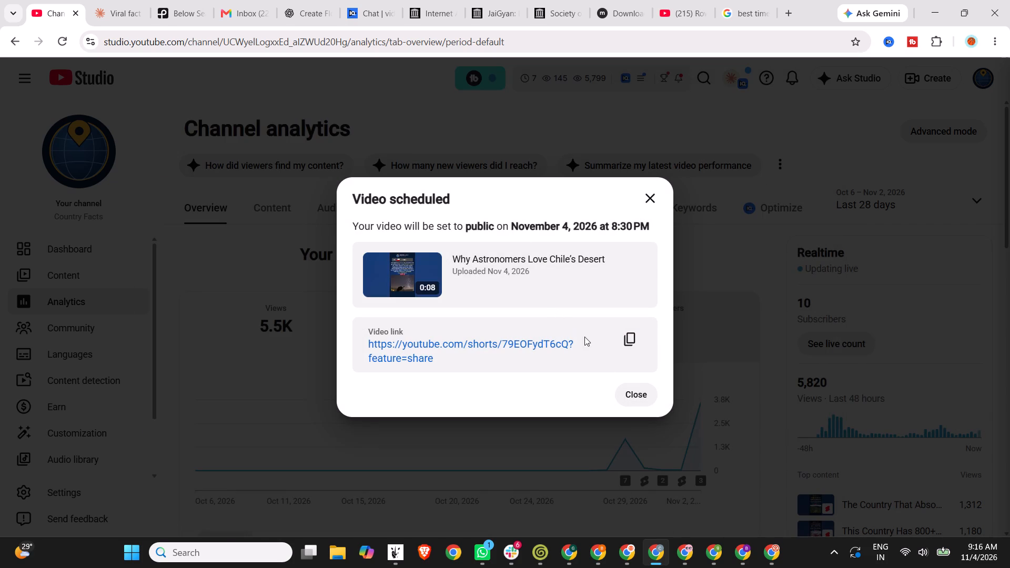
{"action": "left_click", "coordinate": [636, 391]}
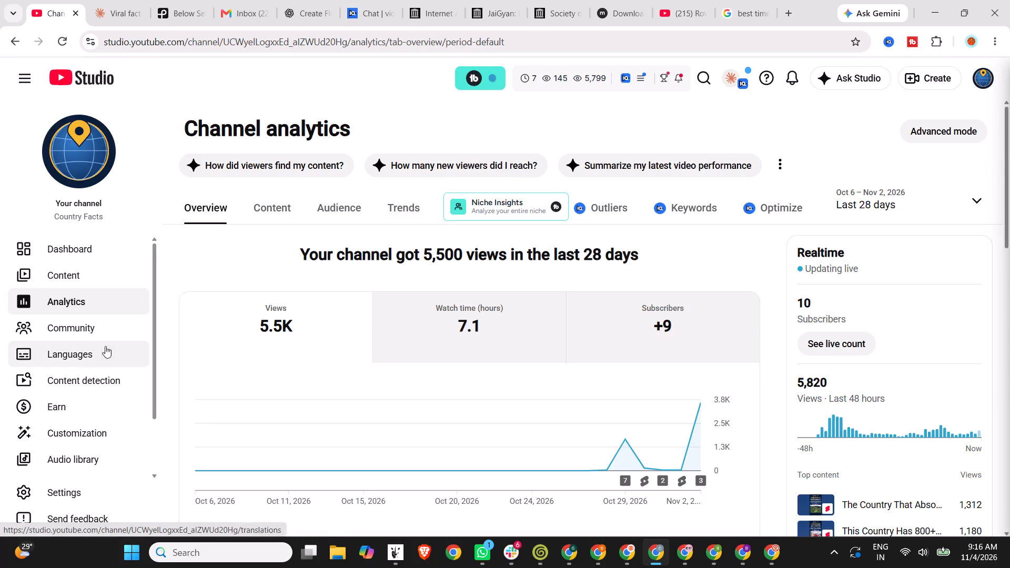
Open the channel dashboard.
{"action": "left_click", "coordinate": [84, 245]}
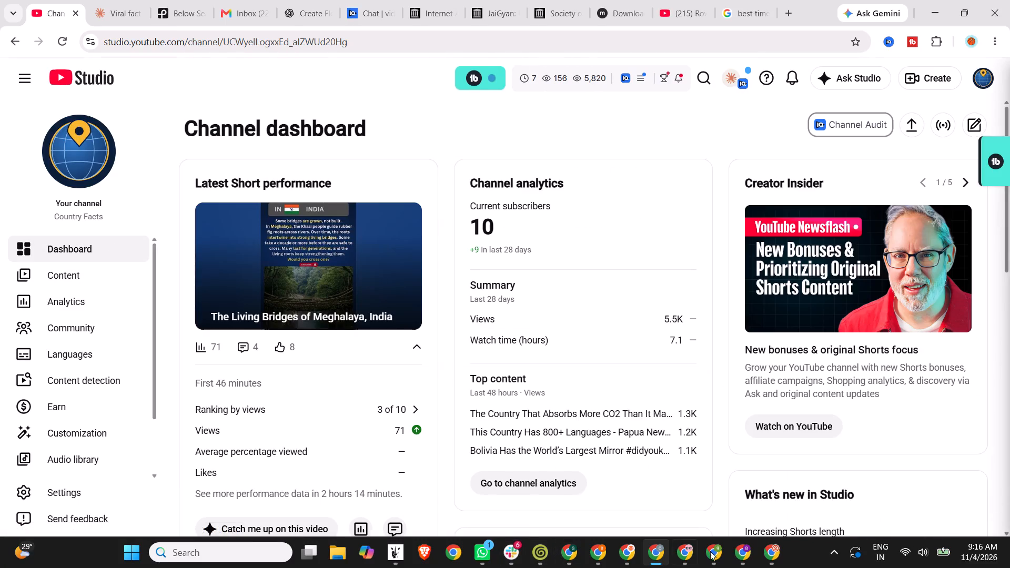
Switch to the Chrome profile for ncreduservices.com.
{"action": "left_click", "coordinate": [983, 40]}
{"action": "left_click", "coordinate": [963, 40]}
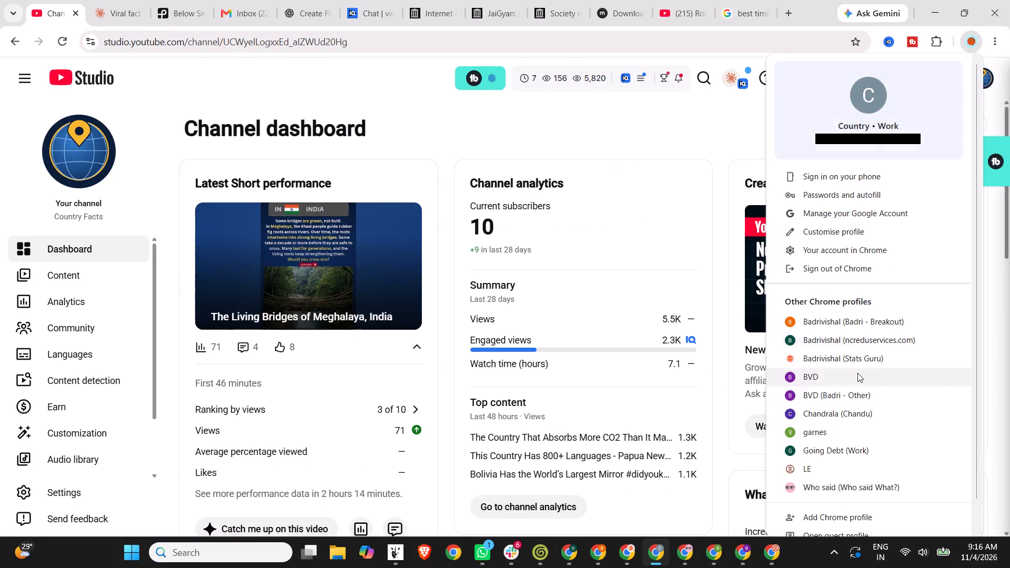
{"action": "left_click", "coordinate": [833, 340]}
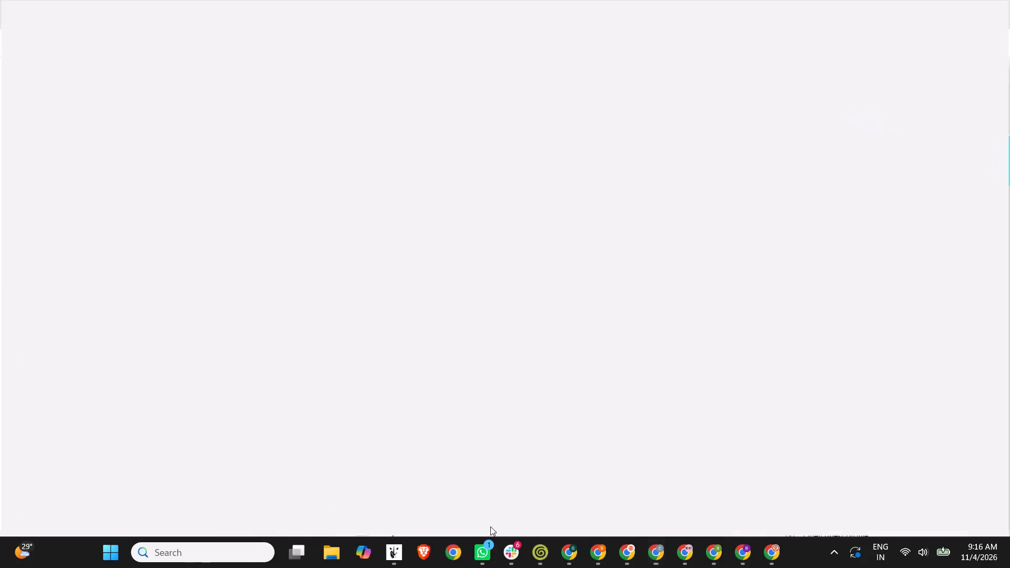
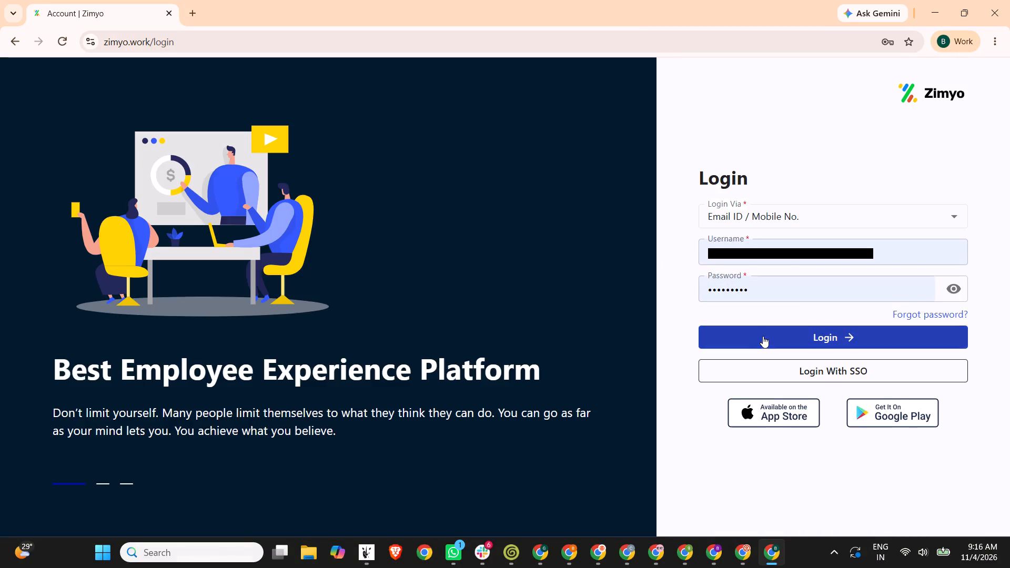
Log in to the Zimyo employee account with the prefilled credentials.
{"action": "left_click", "coordinate": [763, 336]}
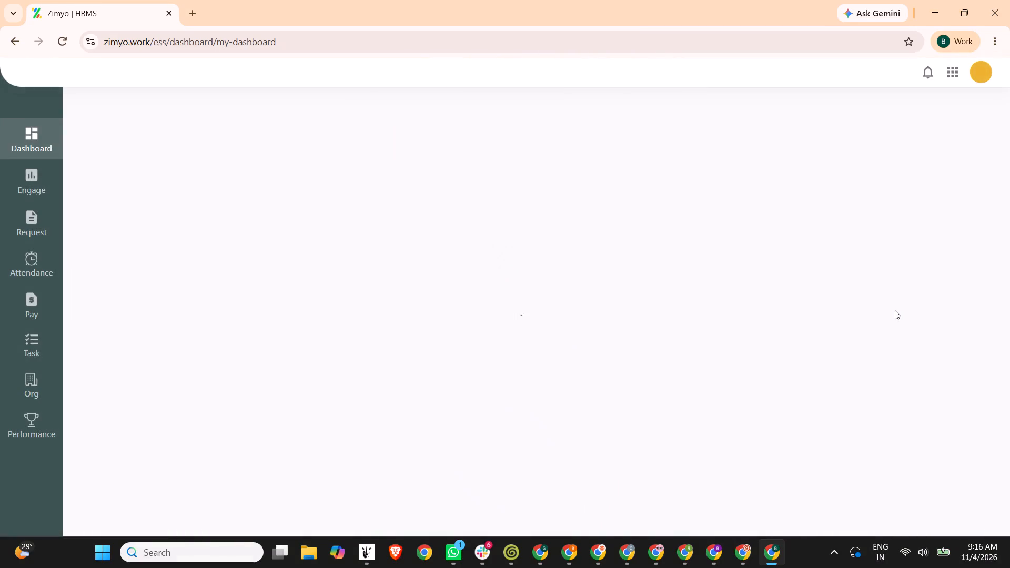
Clock in for the workday of 04-Nov-2026 on the My Dashboard page.
{"action": "left_click", "coordinate": [834, 339]}
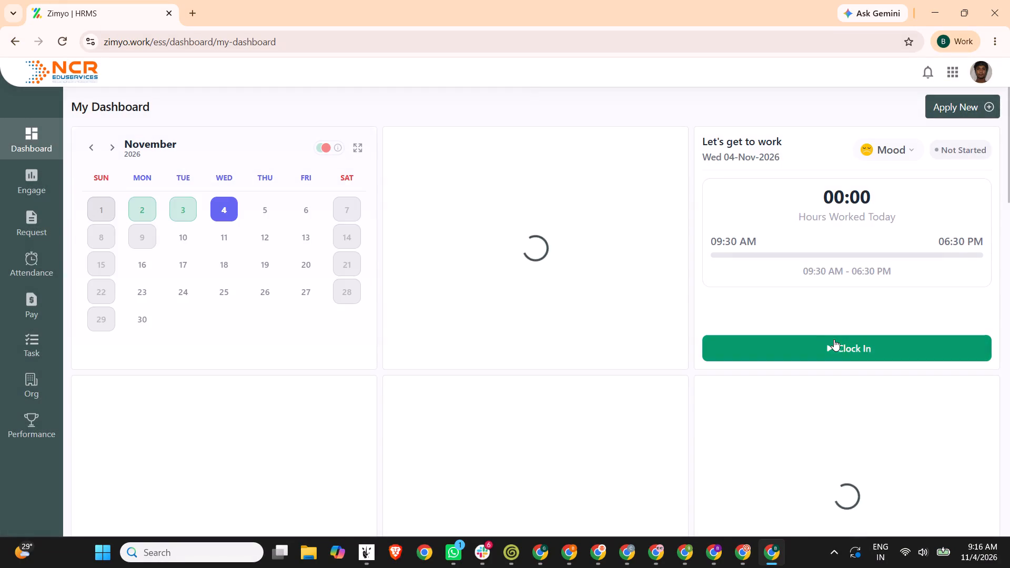
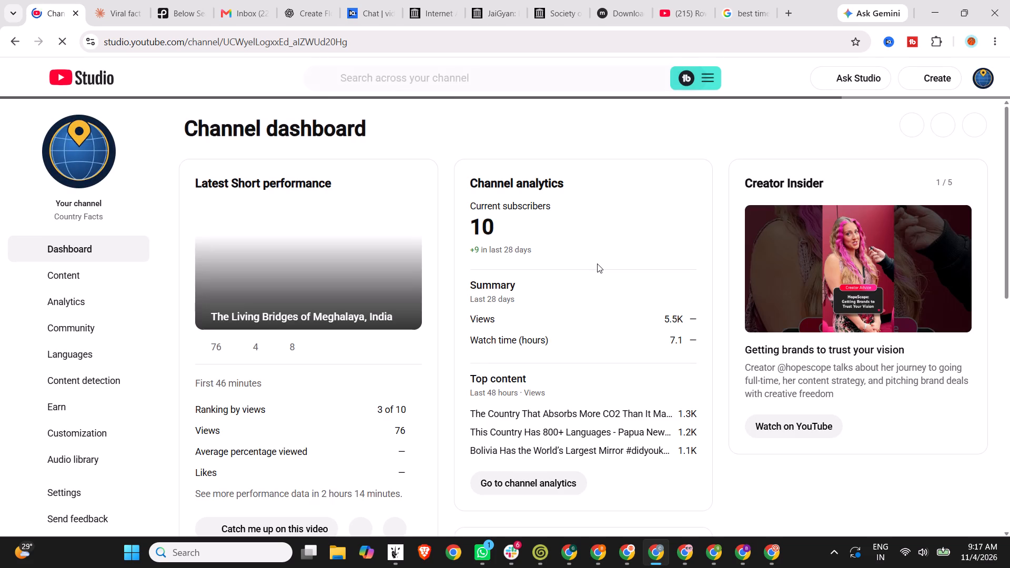
Reply to the unresponded "Incredible India" comment with the suggested "It really is such a beautiful and fascinating country!".
{"action": "scroll", "coordinate": [597, 263], "scroll_direction": "down", "scroll_amount": 5}
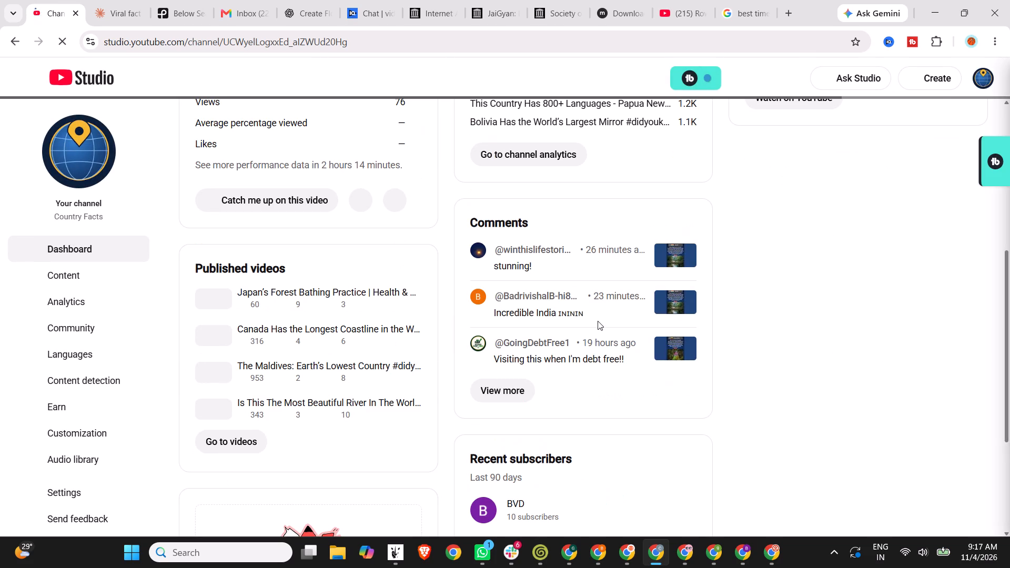
{"action": "left_click", "coordinate": [517, 394]}
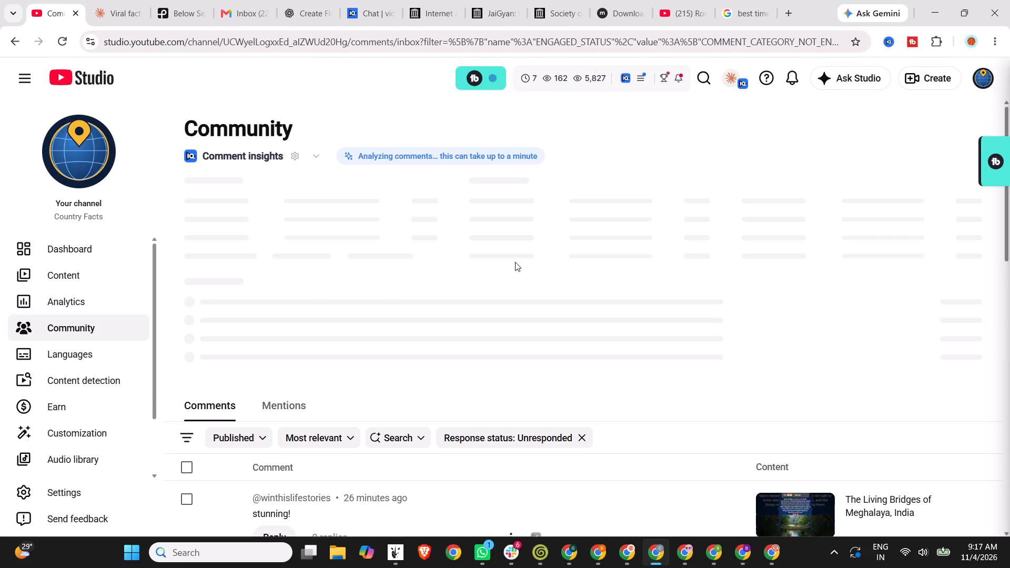
{"action": "scroll", "coordinate": [515, 262], "scroll_direction": "down", "scroll_amount": 4}
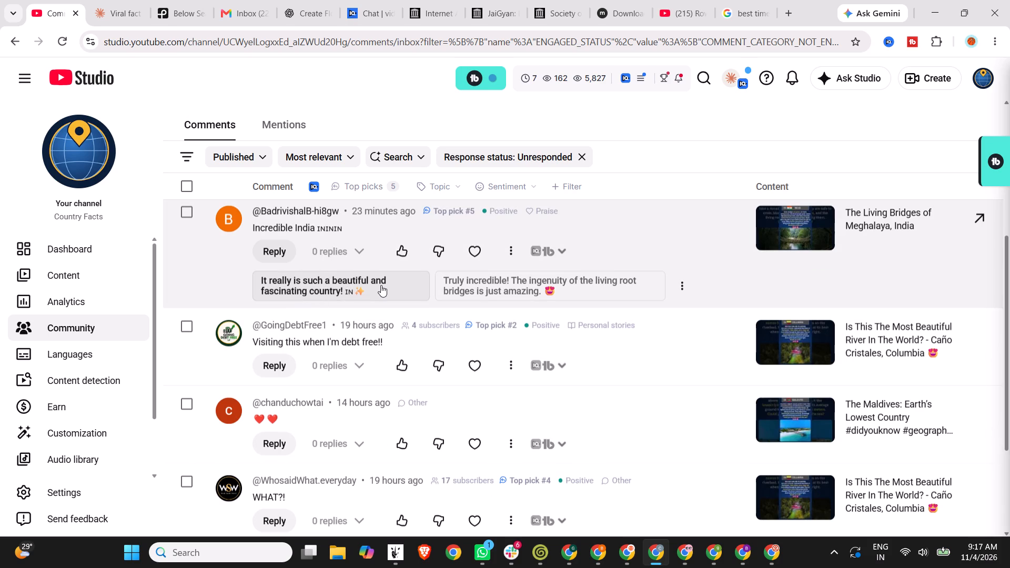
{"action": "left_click", "coordinate": [381, 285]}
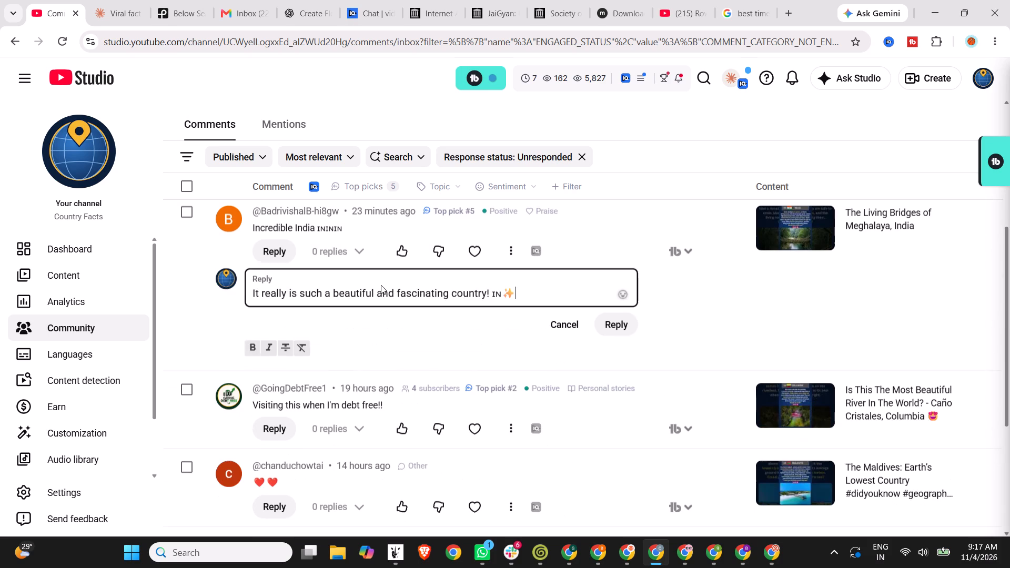
{"action": "left_click", "coordinate": [596, 326]}
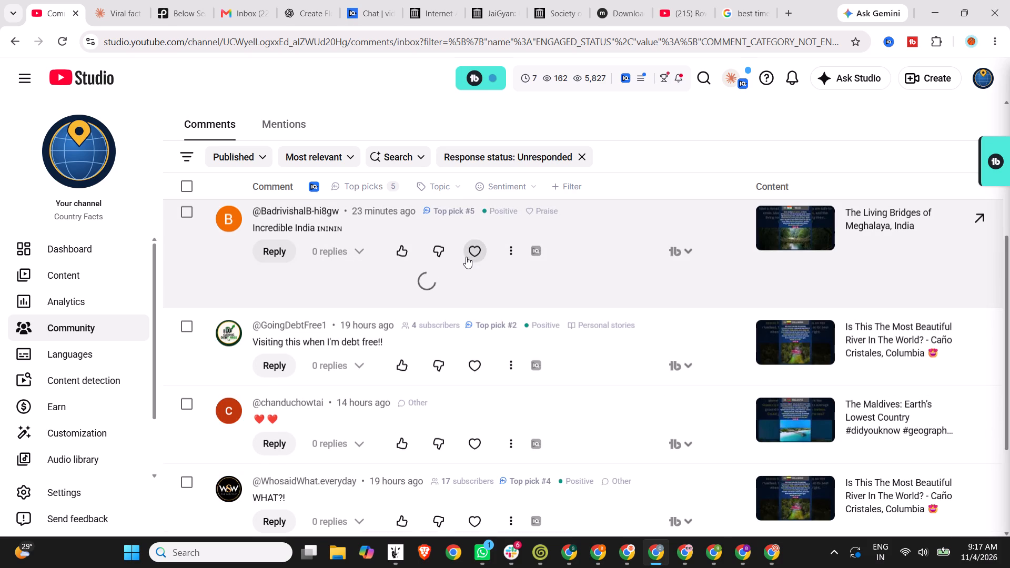
Answer the "Visiting this when I'm debt free!!" comment with the generated Informal reply beginning "Yessss! That's the spirit!".
{"action": "scroll", "coordinate": [383, 344], "scroll_direction": "down", "scroll_amount": 2}
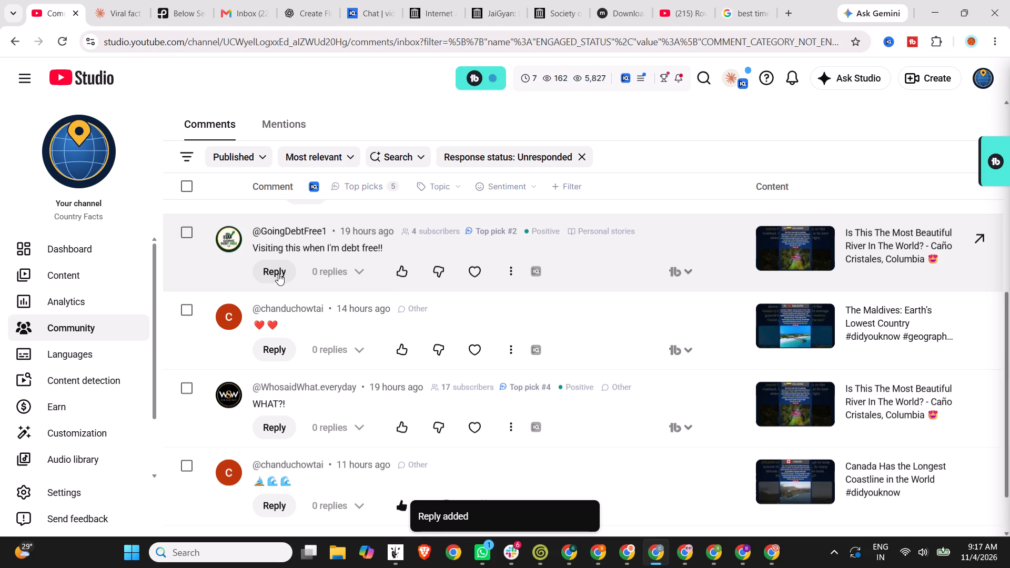
{"action": "left_click", "coordinate": [274, 273]}
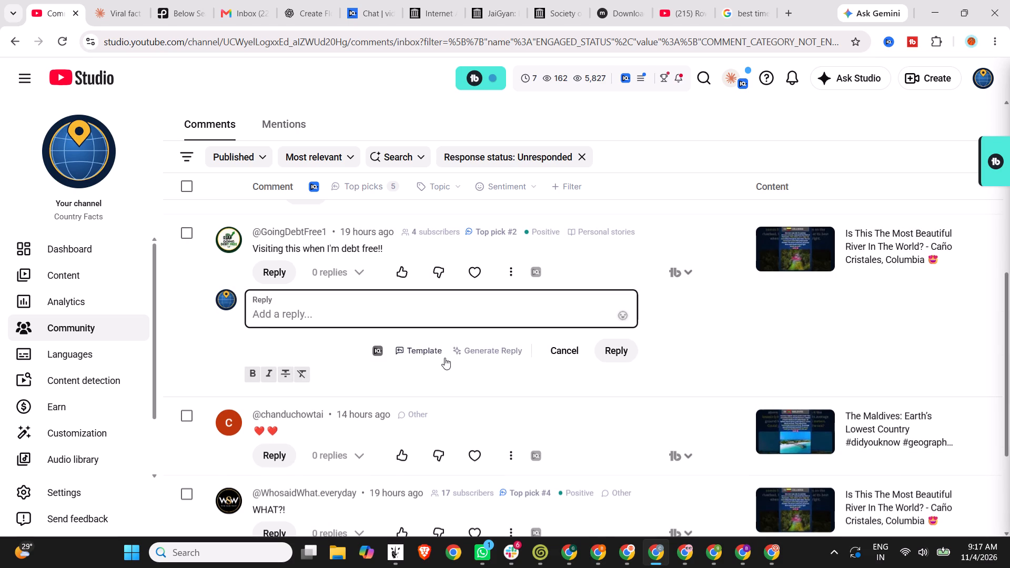
{"action": "left_click", "coordinate": [496, 352]}
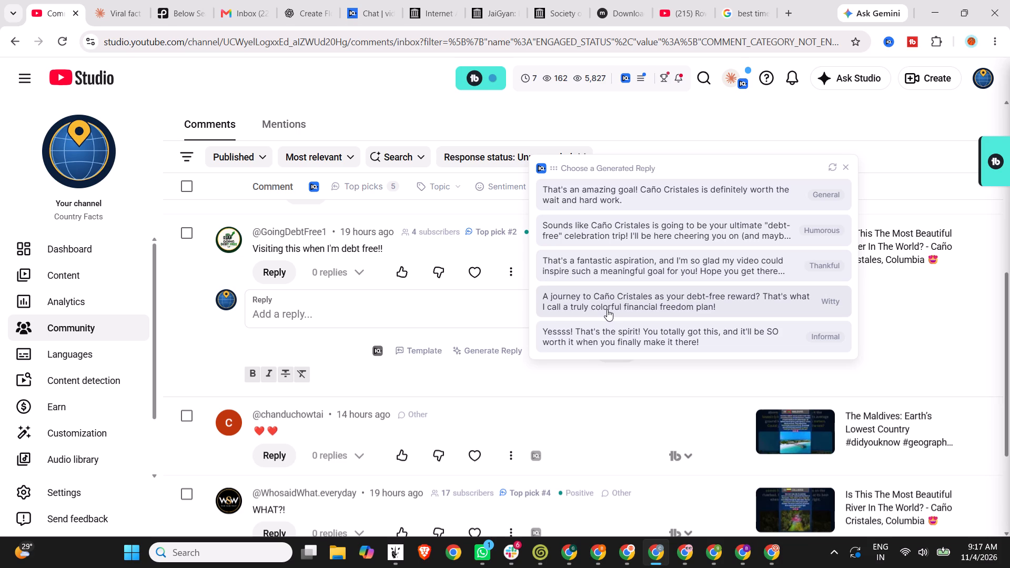
{"action": "left_click", "coordinate": [605, 339]}
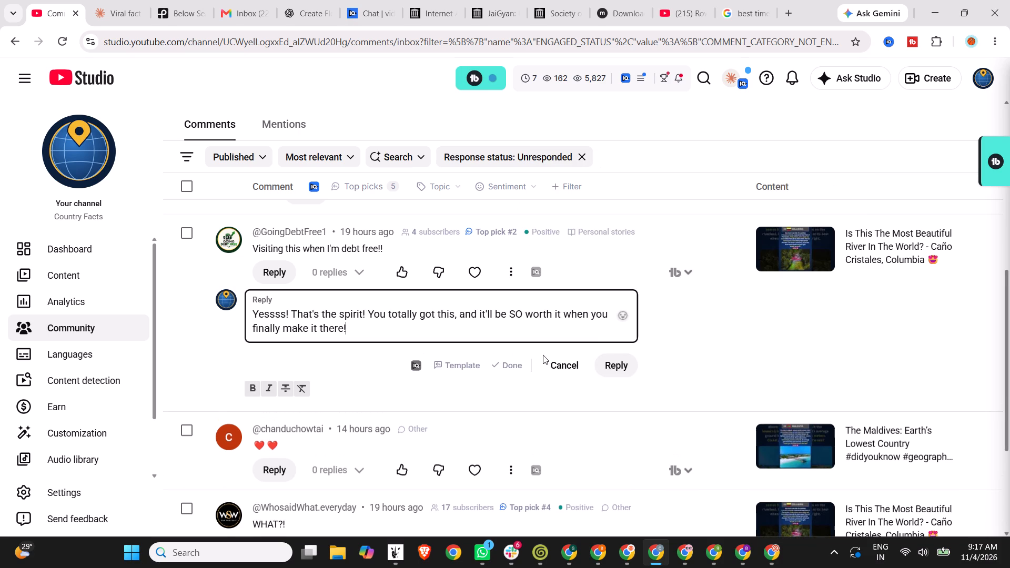
{"action": "left_click", "coordinate": [600, 357]}
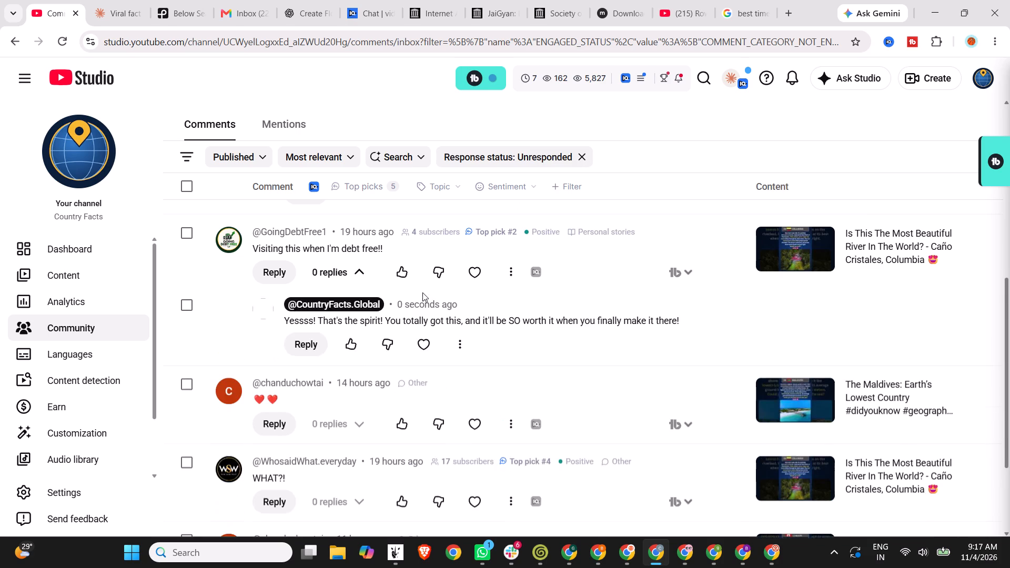
Give a heart to both replied comments, "Visiting this when I'm debt free!!" and "Incredible India".
{"action": "scroll", "coordinate": [422, 292], "scroll_direction": "down", "scroll_amount": 2}
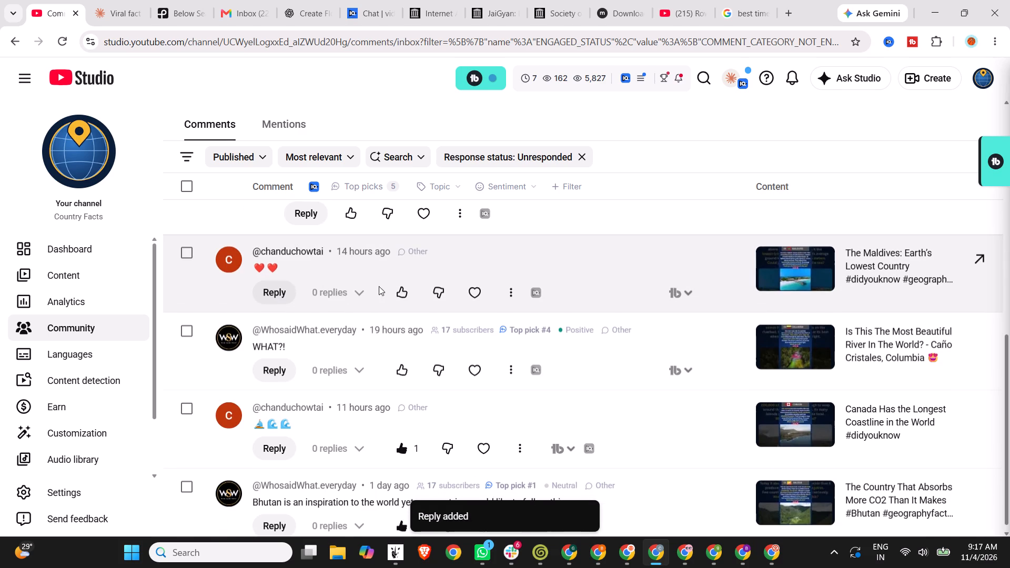
{"action": "scroll", "coordinate": [390, 285], "scroll_direction": "up", "scroll_amount": 2}
{"action": "left_click", "coordinate": [470, 271]}
{"action": "scroll", "coordinate": [437, 335], "scroll_direction": "up", "scroll_amount": 2}
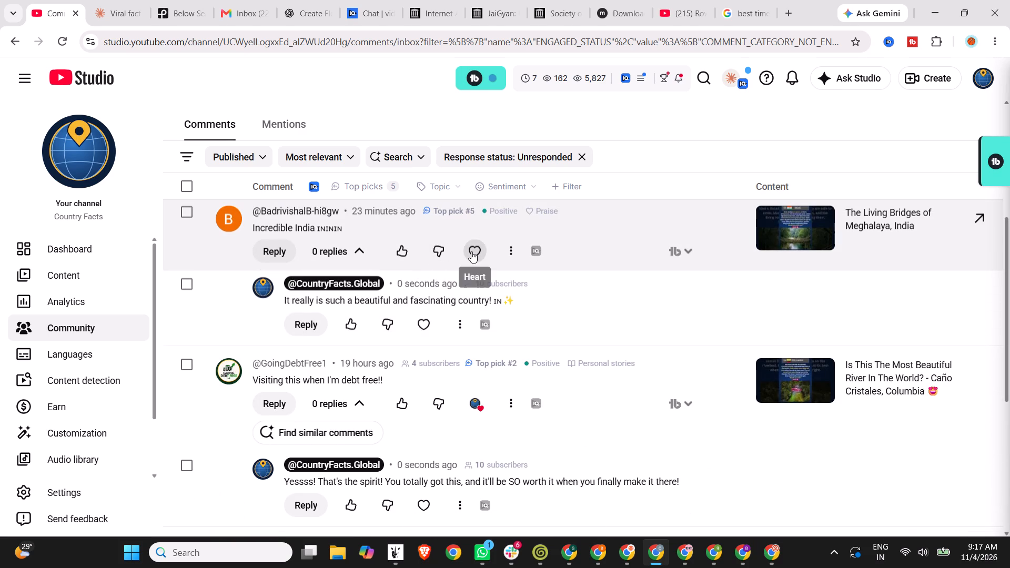
{"action": "left_click", "coordinate": [468, 254]}
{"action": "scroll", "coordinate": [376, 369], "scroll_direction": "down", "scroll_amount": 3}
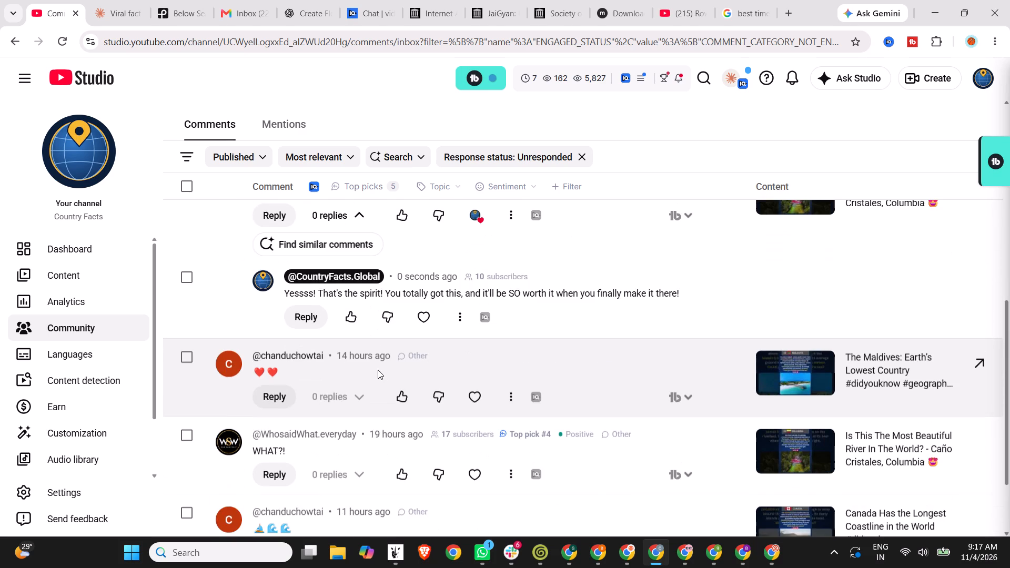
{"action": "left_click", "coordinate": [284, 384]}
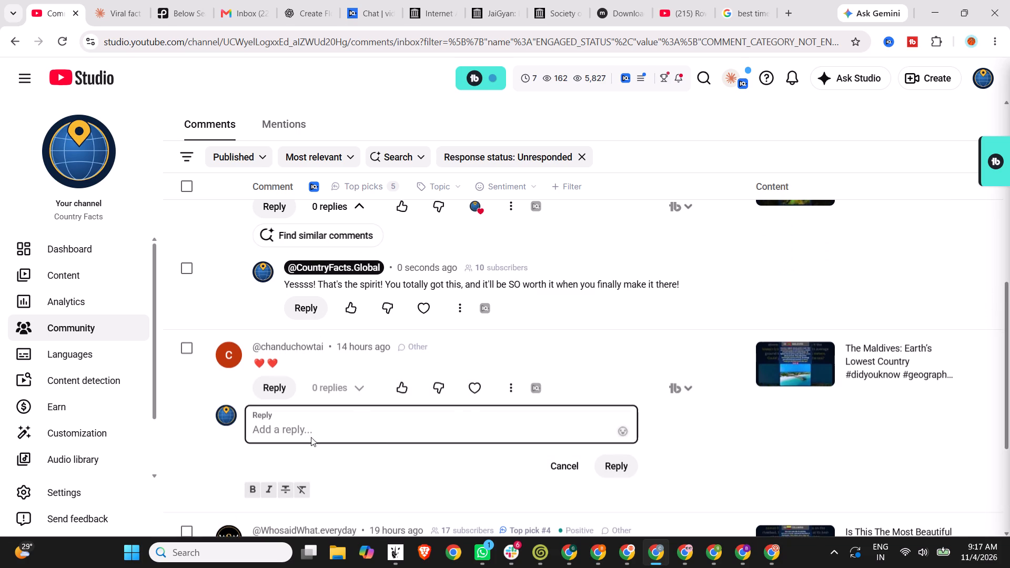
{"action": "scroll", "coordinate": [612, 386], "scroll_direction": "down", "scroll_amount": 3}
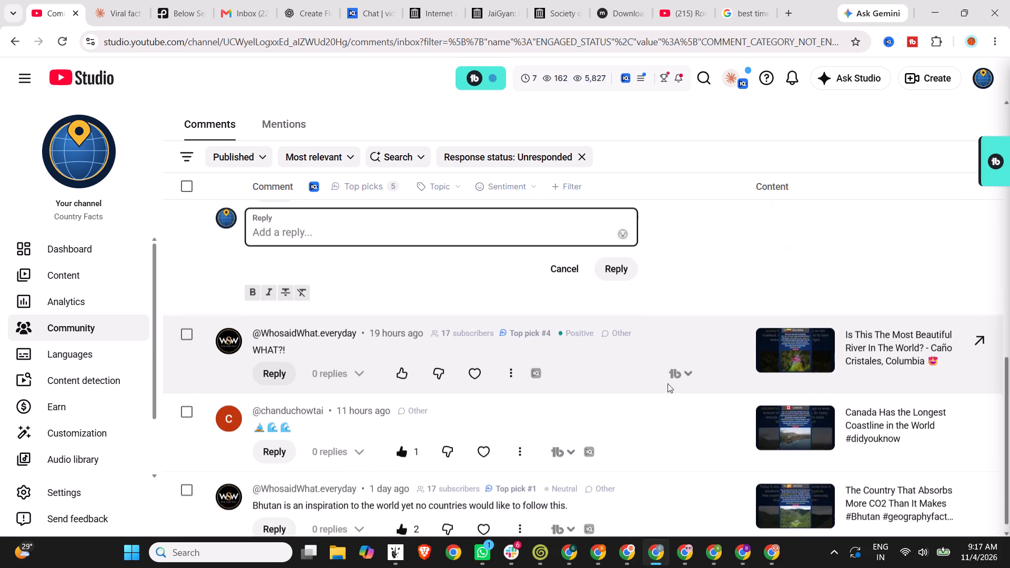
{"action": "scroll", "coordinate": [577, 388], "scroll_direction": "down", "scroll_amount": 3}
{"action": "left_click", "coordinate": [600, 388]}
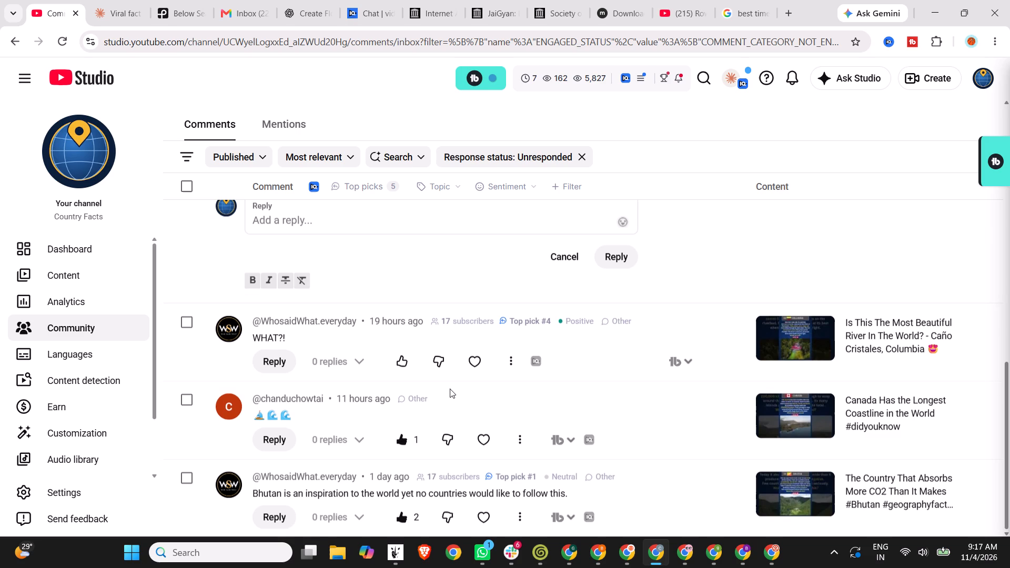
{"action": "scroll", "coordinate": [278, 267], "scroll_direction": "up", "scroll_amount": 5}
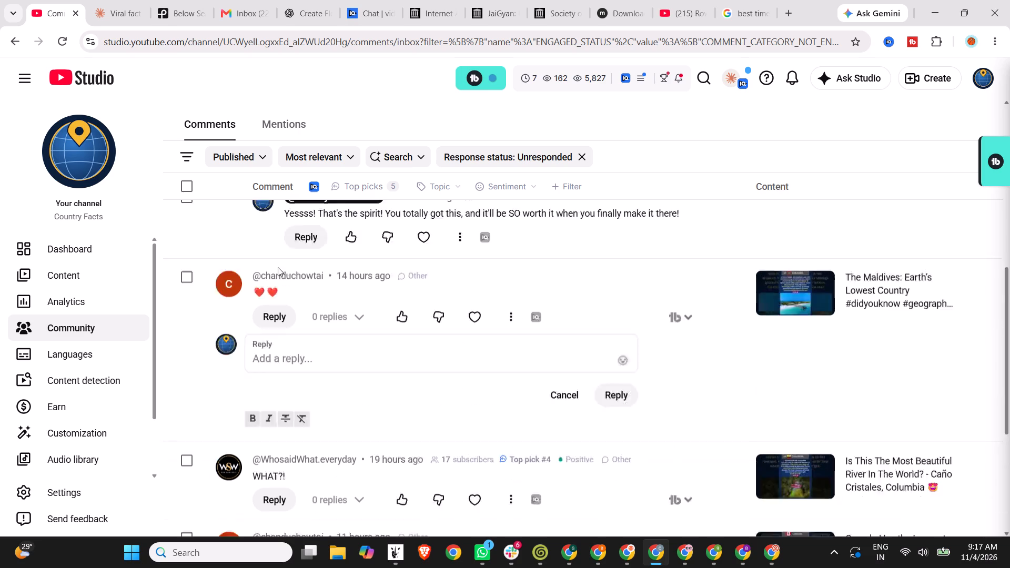
Review the Country Facts channel's Realtime performance report for views per video over the last 48 hours and 60 minutes.
{"action": "left_click", "coordinate": [81, 302]}
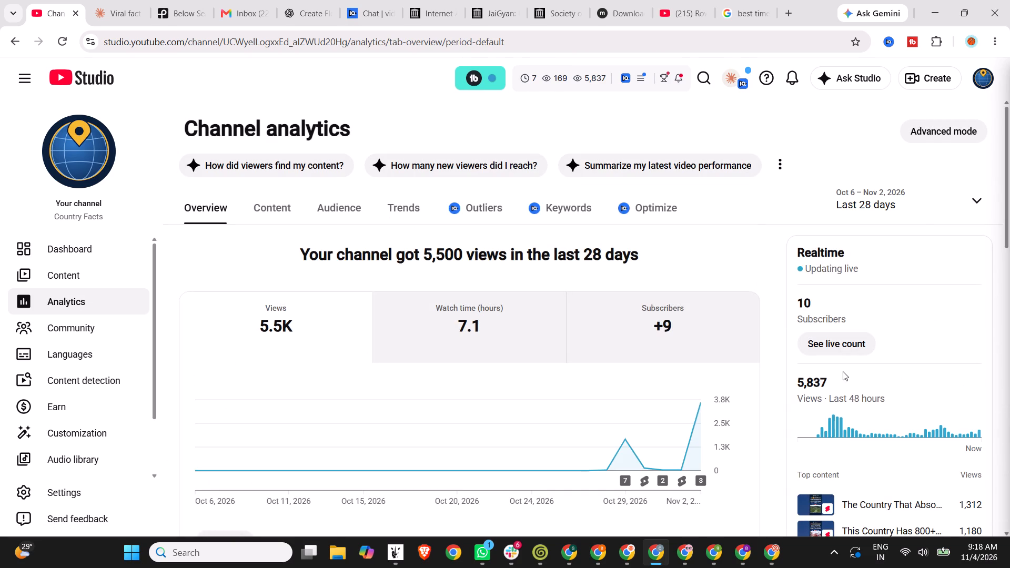
{"action": "scroll", "coordinate": [930, 436], "scroll_direction": "down", "scroll_amount": 4}
{"action": "left_click", "coordinate": [825, 325]}
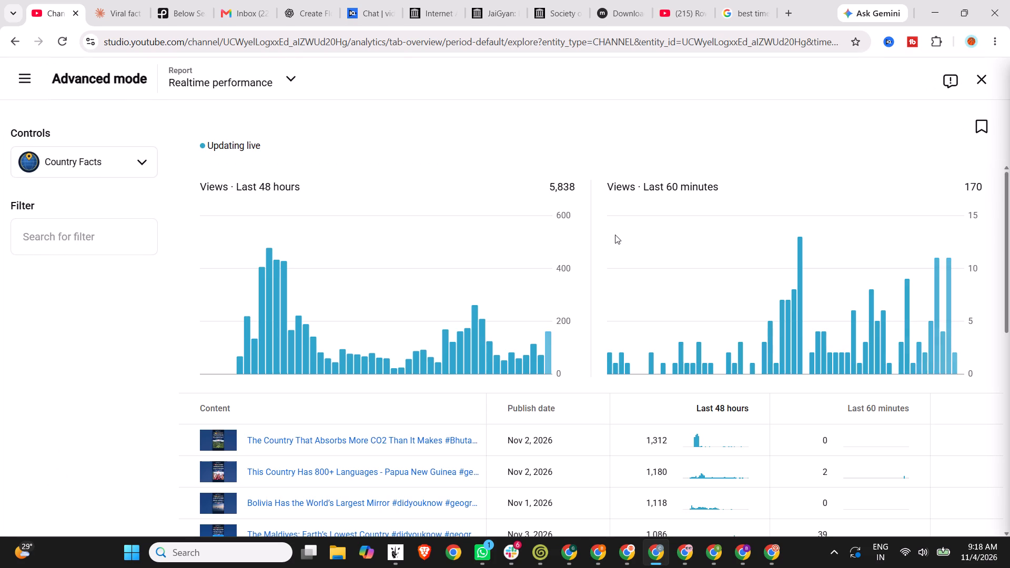
{"action": "scroll", "coordinate": [615, 235], "scroll_direction": "down", "scroll_amount": 3}
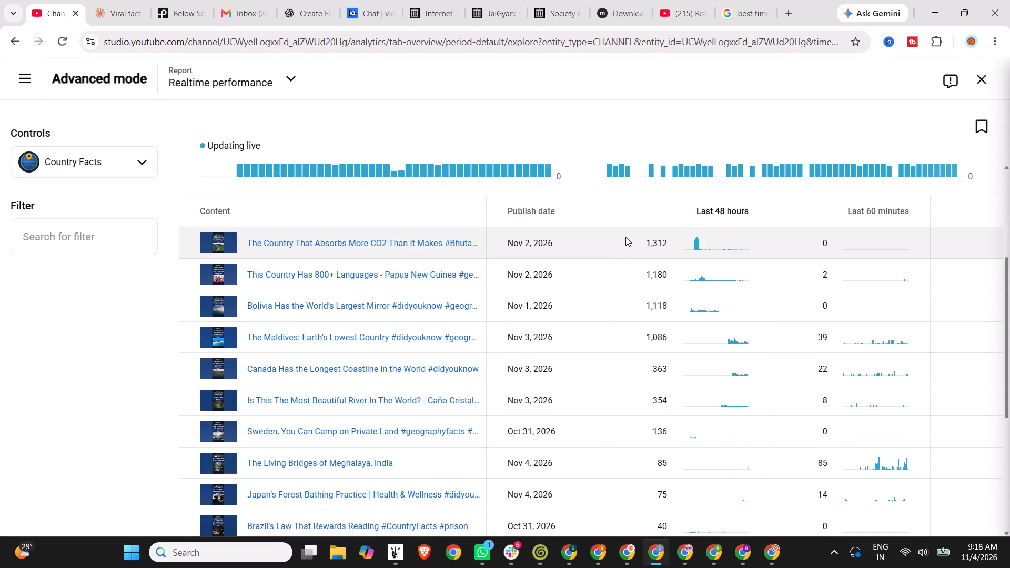
{"action": "scroll", "coordinate": [625, 237], "scroll_direction": "up", "scroll_amount": 6}
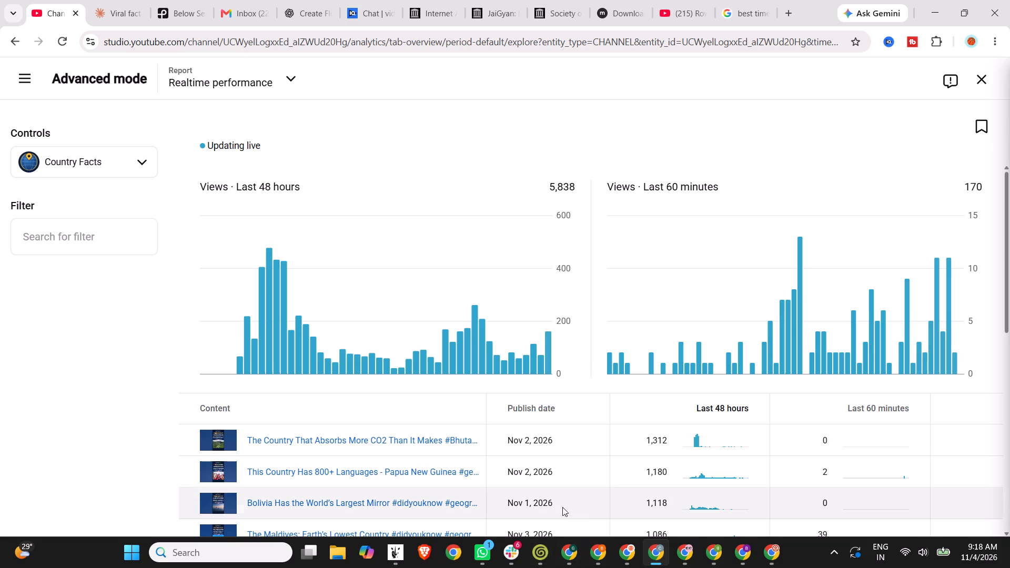
Switch to the WSW channel's browser profile and refresh its Realtime performance report to check recent views.
{"action": "left_click", "coordinate": [625, 556]}
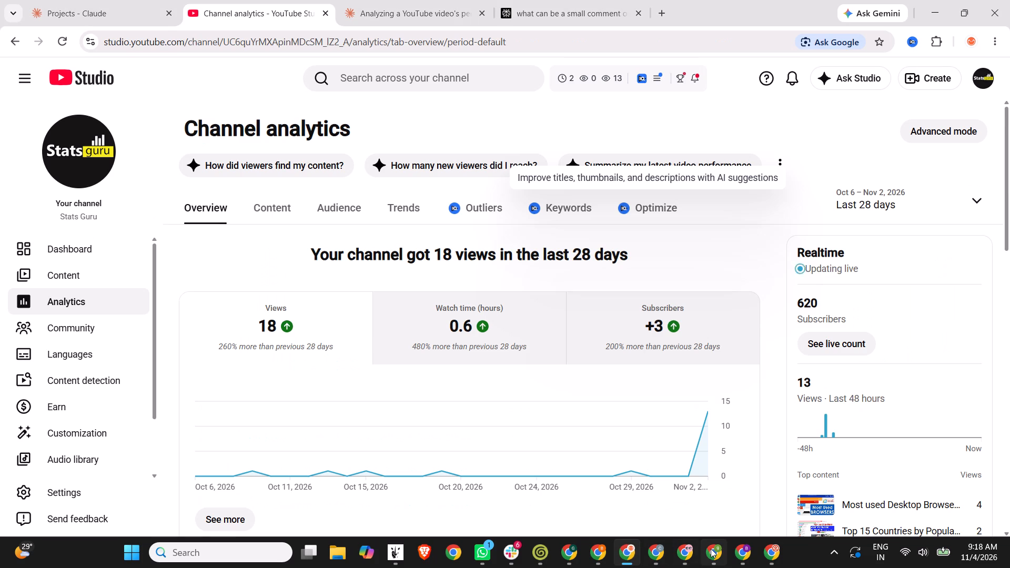
{"action": "left_click", "coordinate": [686, 555]}
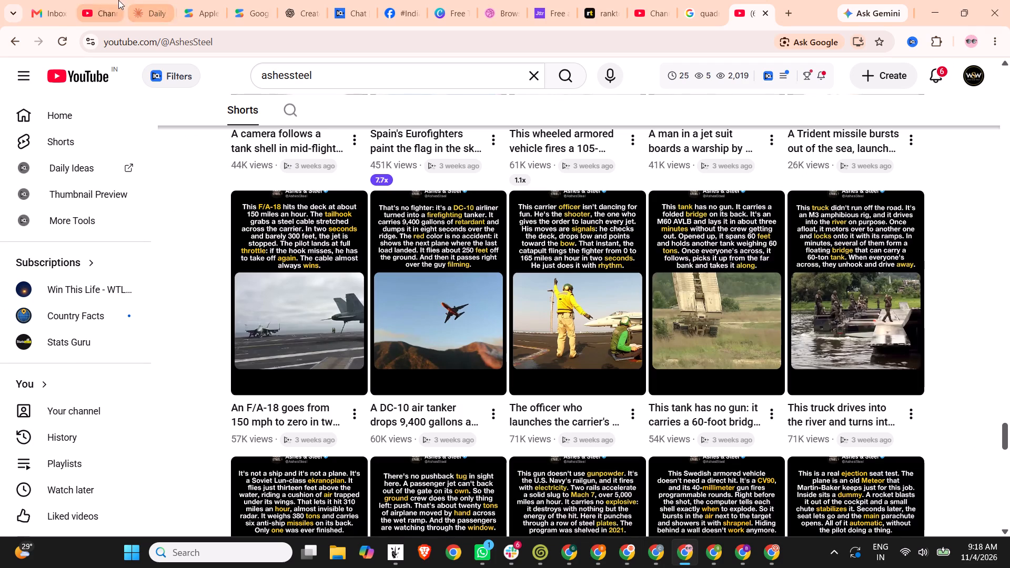
{"action": "left_click", "coordinate": [118, 0]}
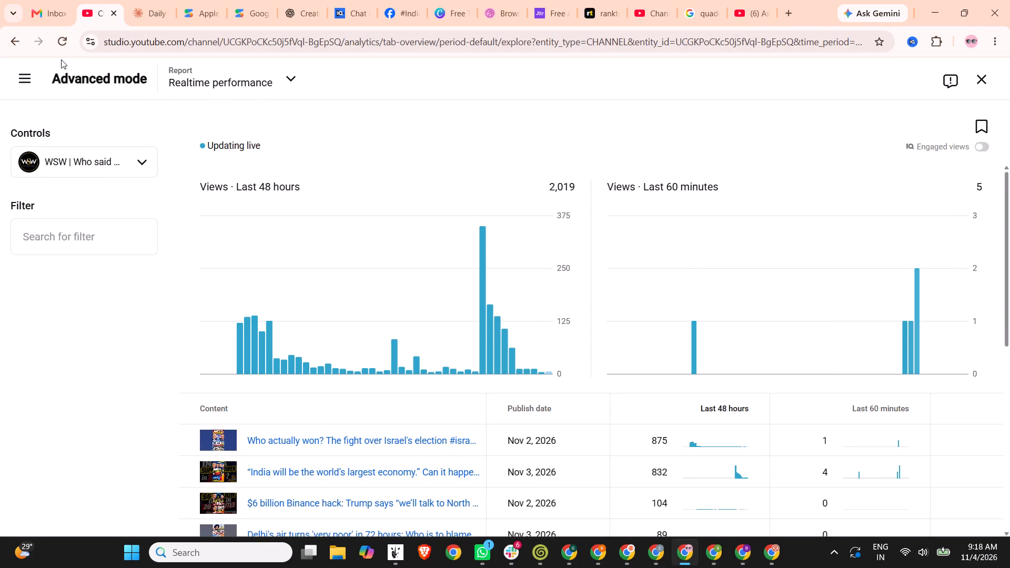
{"action": "left_click", "coordinate": [62, 39]}
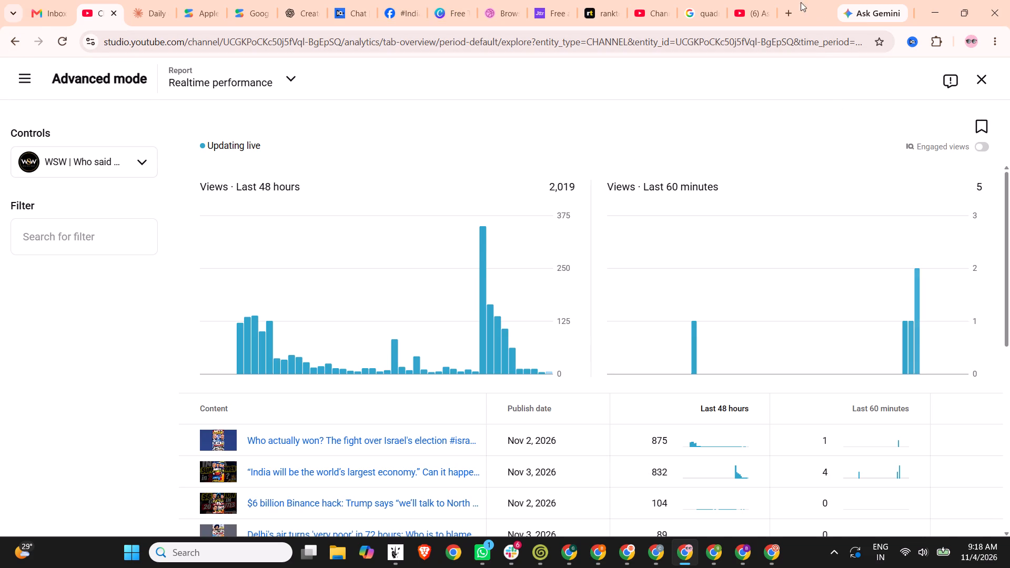
Search Google for "US election results" in a new tab and look through the results, top stories and live coverage.
{"action": "left_click", "coordinate": [789, 15]}
{"action": "type", "text": "US election results"}
{"action": "key", "text": "Return"}
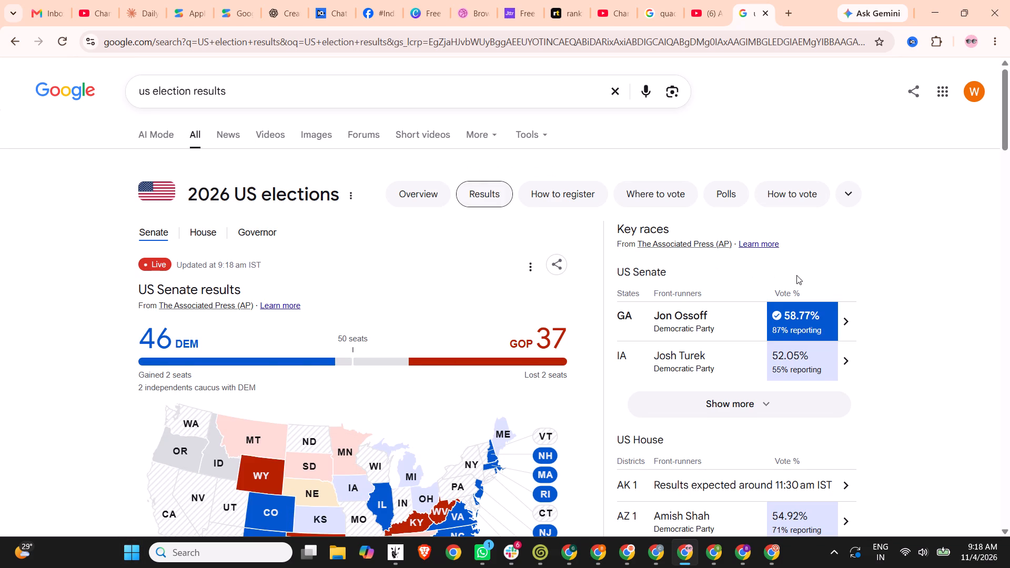
{"action": "scroll", "coordinate": [777, 305], "scroll_direction": "down", "scroll_amount": 5}
{"action": "scroll", "coordinate": [640, 330], "scroll_direction": "down", "scroll_amount": 5}
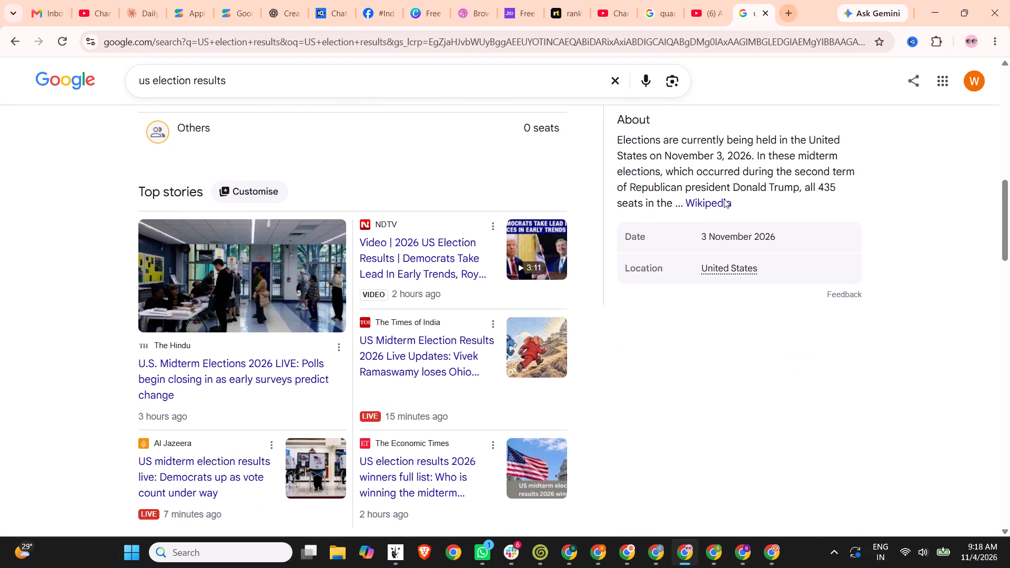
{"action": "scroll", "coordinate": [584, 328], "scroll_direction": "down", "scroll_amount": 3}
{"action": "scroll", "coordinate": [583, 329], "scroll_direction": "up", "scroll_amount": 1}
{"action": "scroll", "coordinate": [583, 329], "scroll_direction": "down", "scroll_amount": 1}
{"action": "scroll", "coordinate": [342, 327], "scroll_direction": "down", "scroll_amount": 8}
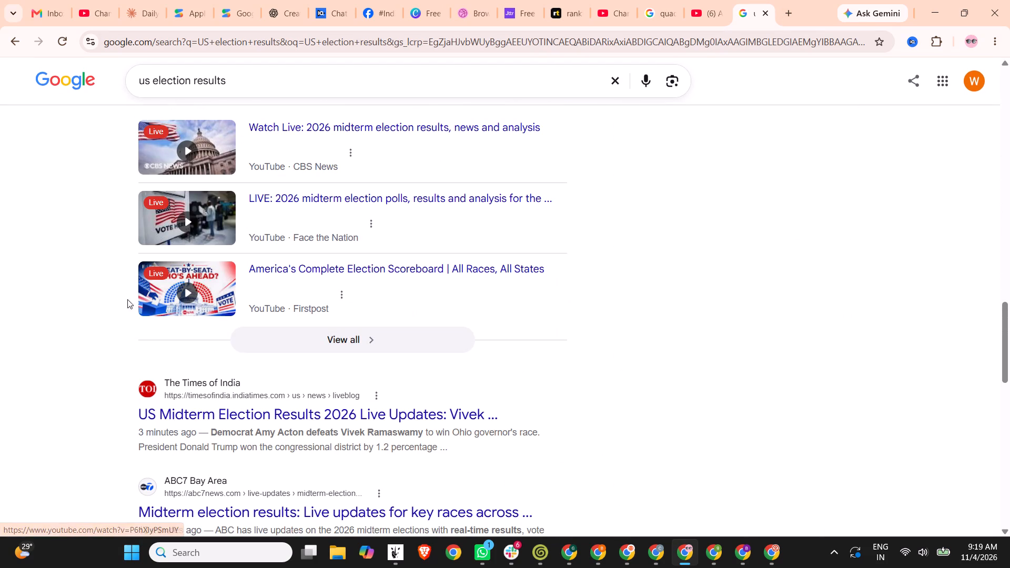
{"action": "scroll", "coordinate": [204, 422], "scroll_direction": "down", "scroll_amount": 5}
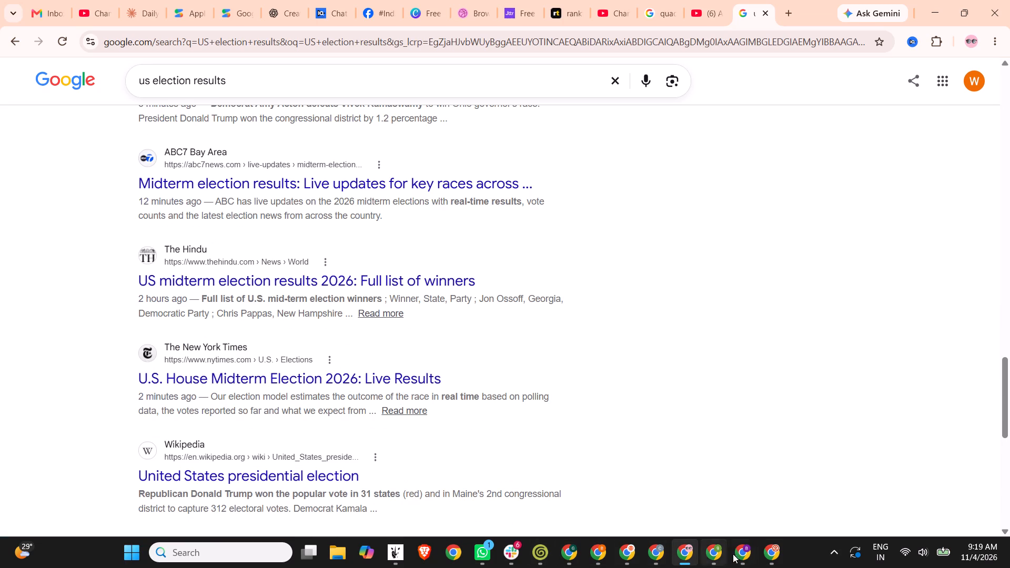
Open the background app marked K from the hidden system tray items.
{"action": "left_click", "coordinate": [825, 550]}
{"action": "double_click", "coordinate": [813, 485]}
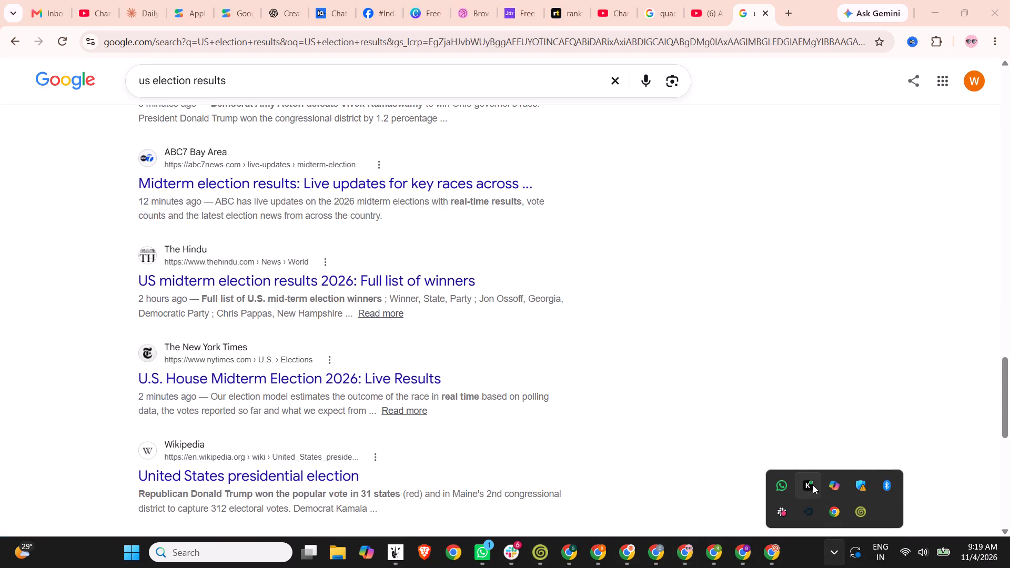